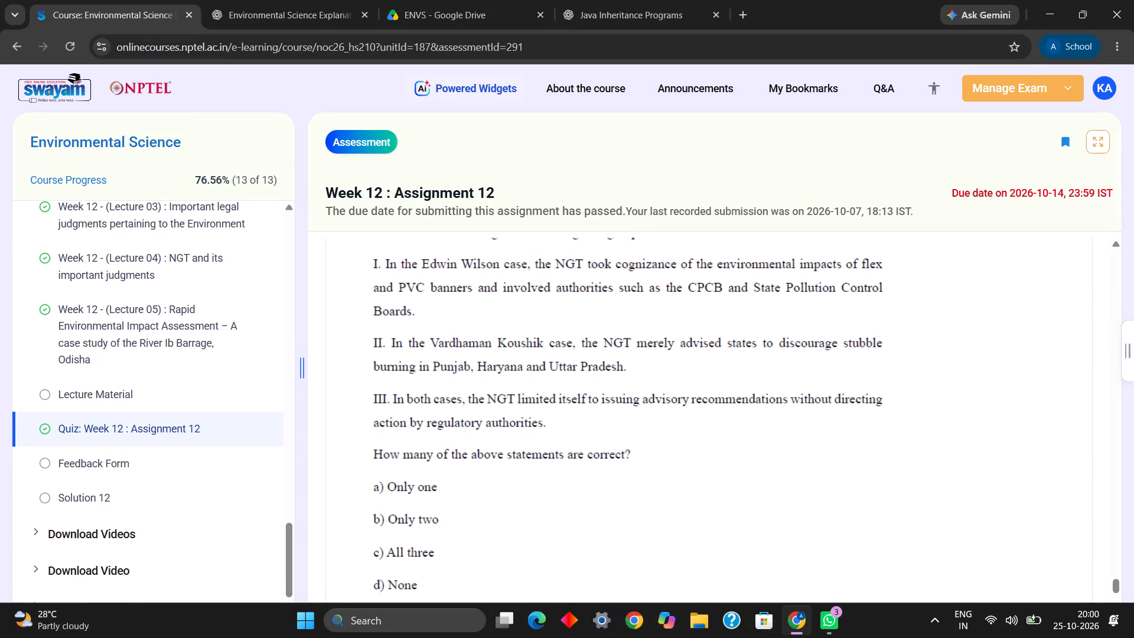
Launch PowerPoint and open the most recently modified OE case study presentation.
{"action": "left_click", "coordinate": [415, 626]}
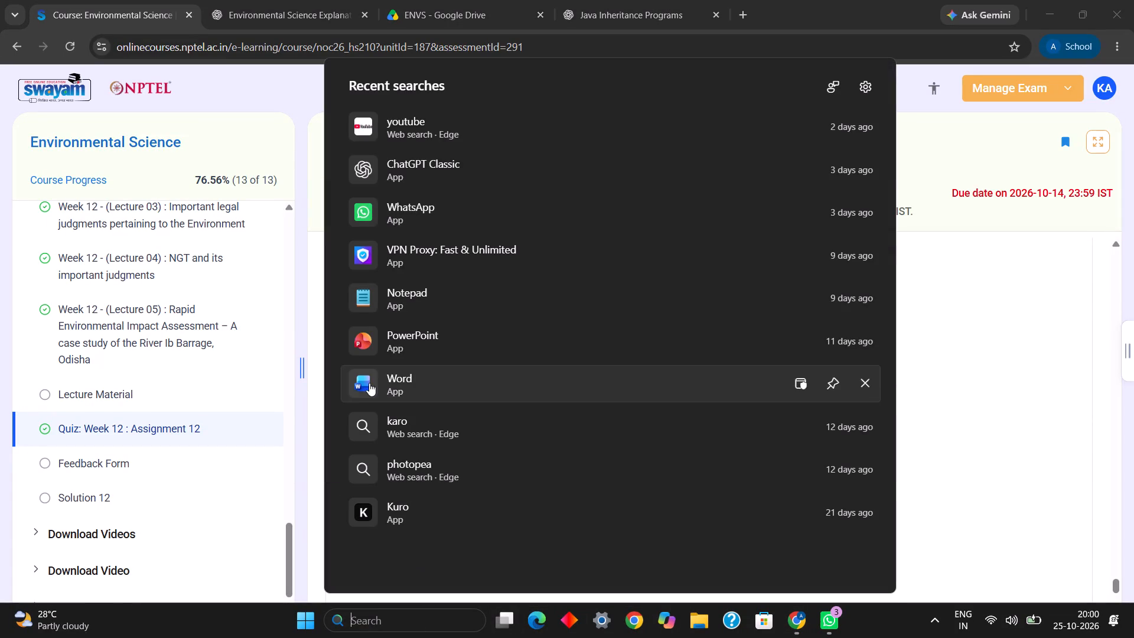
{"action": "double_click", "coordinate": [379, 351]}
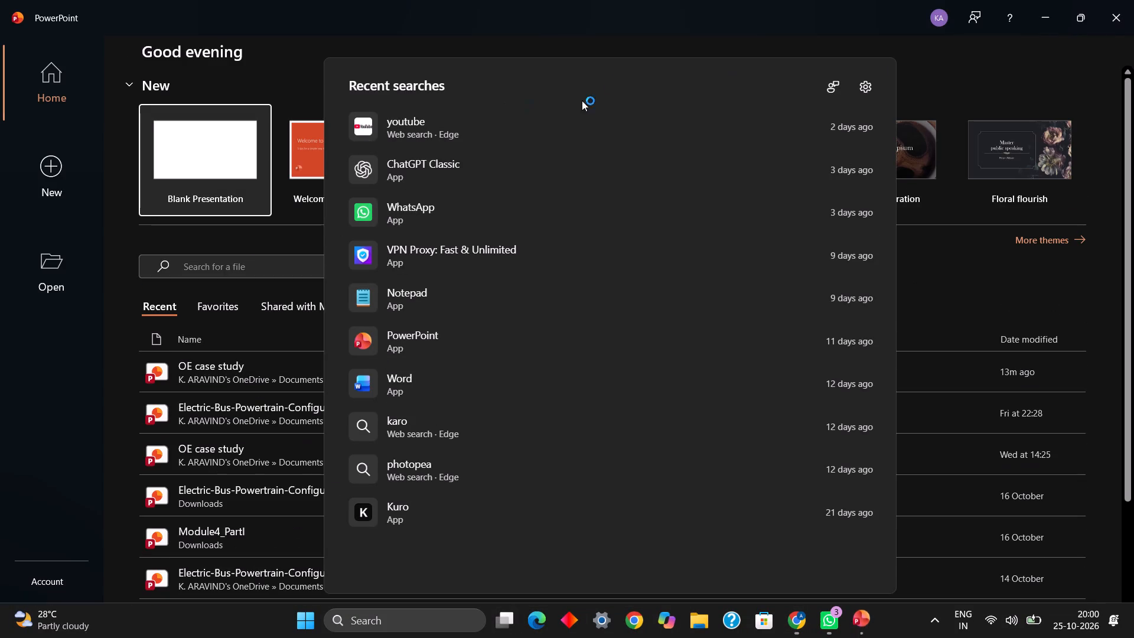
{"action": "left_click", "coordinate": [601, 19]}
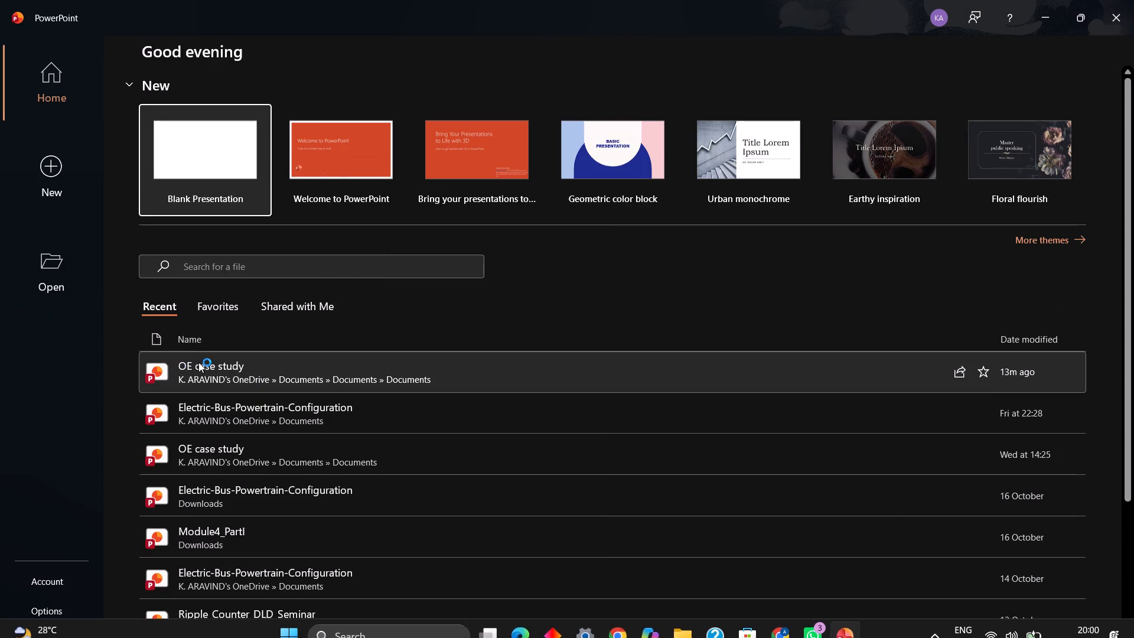
{"action": "double_click", "coordinate": [201, 376]}
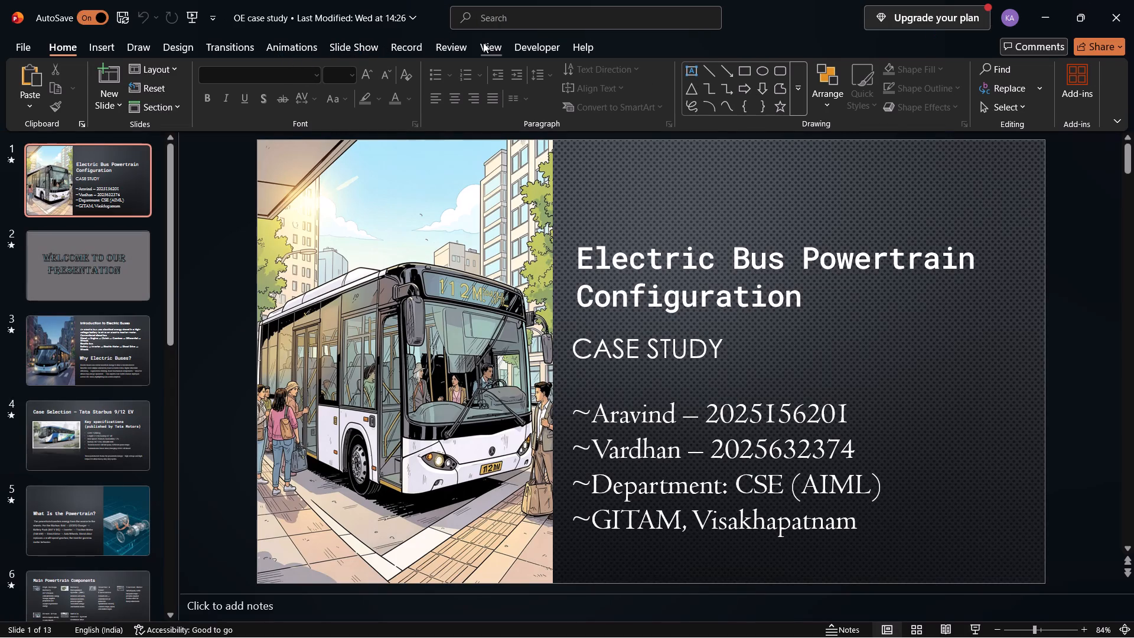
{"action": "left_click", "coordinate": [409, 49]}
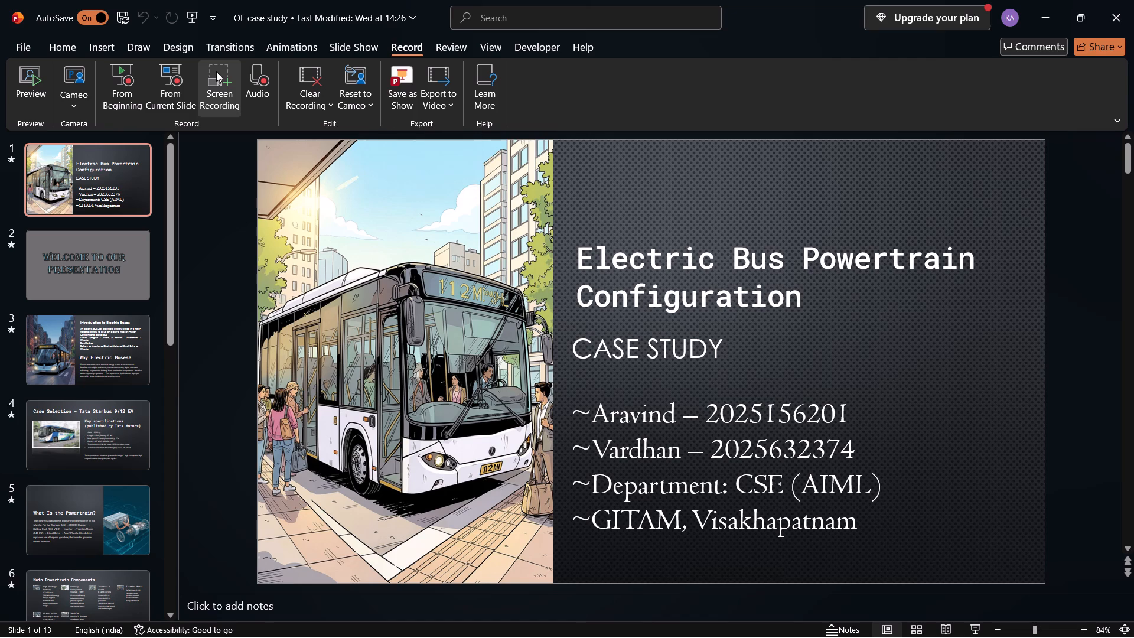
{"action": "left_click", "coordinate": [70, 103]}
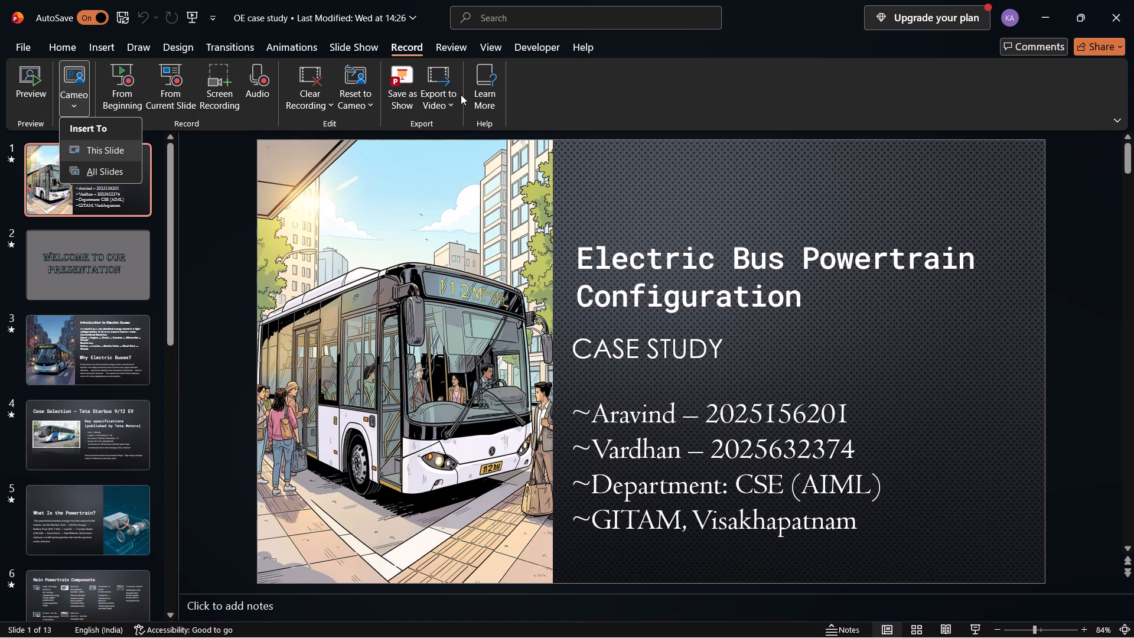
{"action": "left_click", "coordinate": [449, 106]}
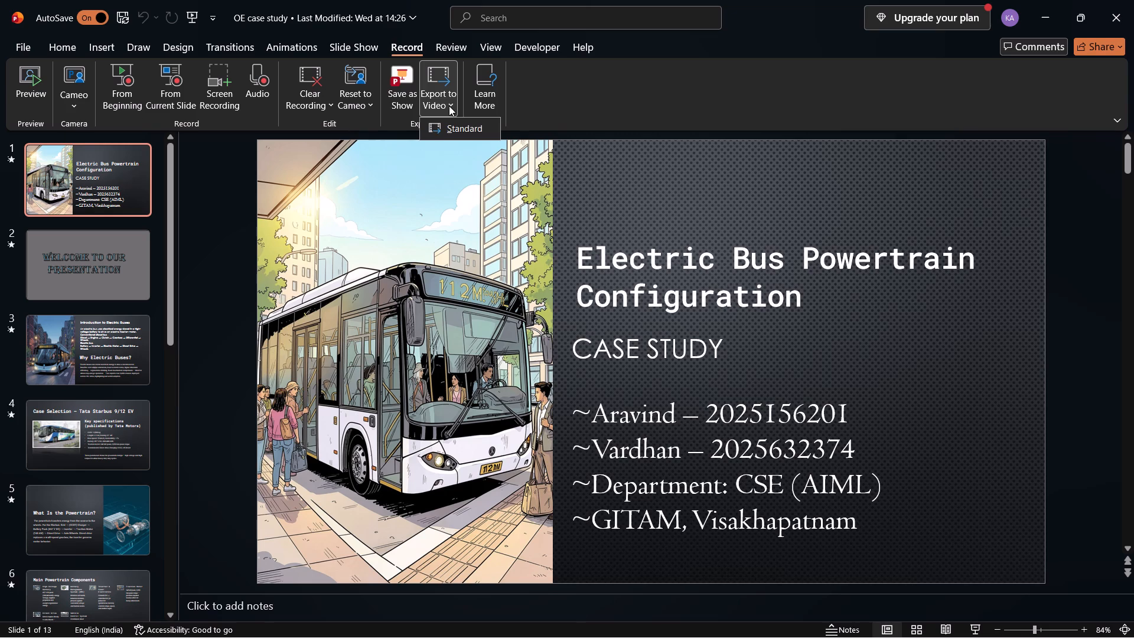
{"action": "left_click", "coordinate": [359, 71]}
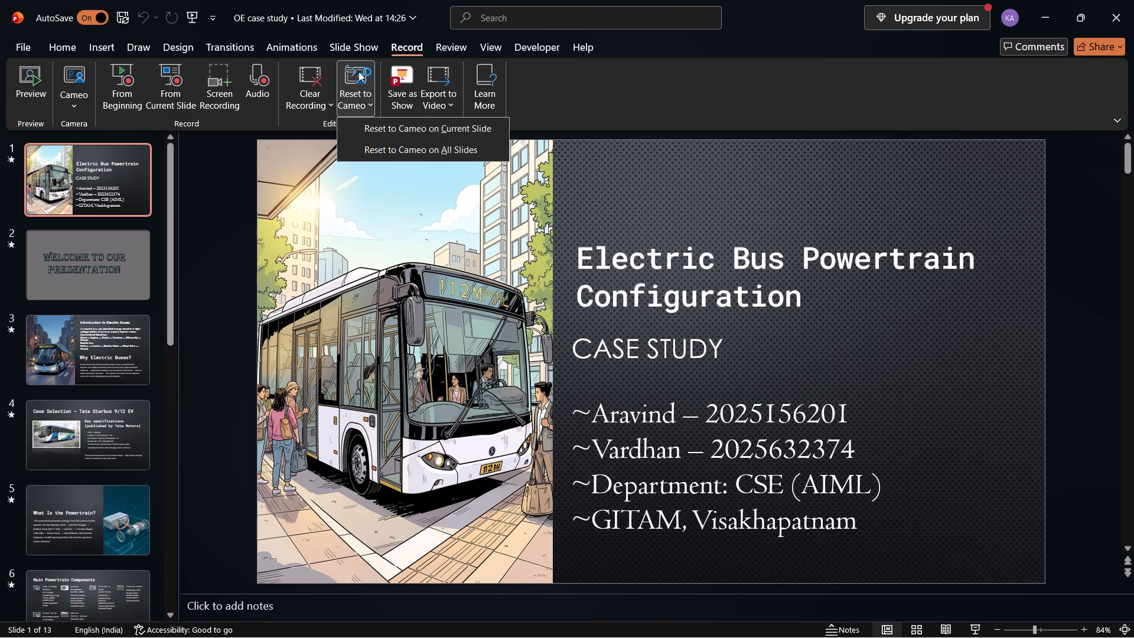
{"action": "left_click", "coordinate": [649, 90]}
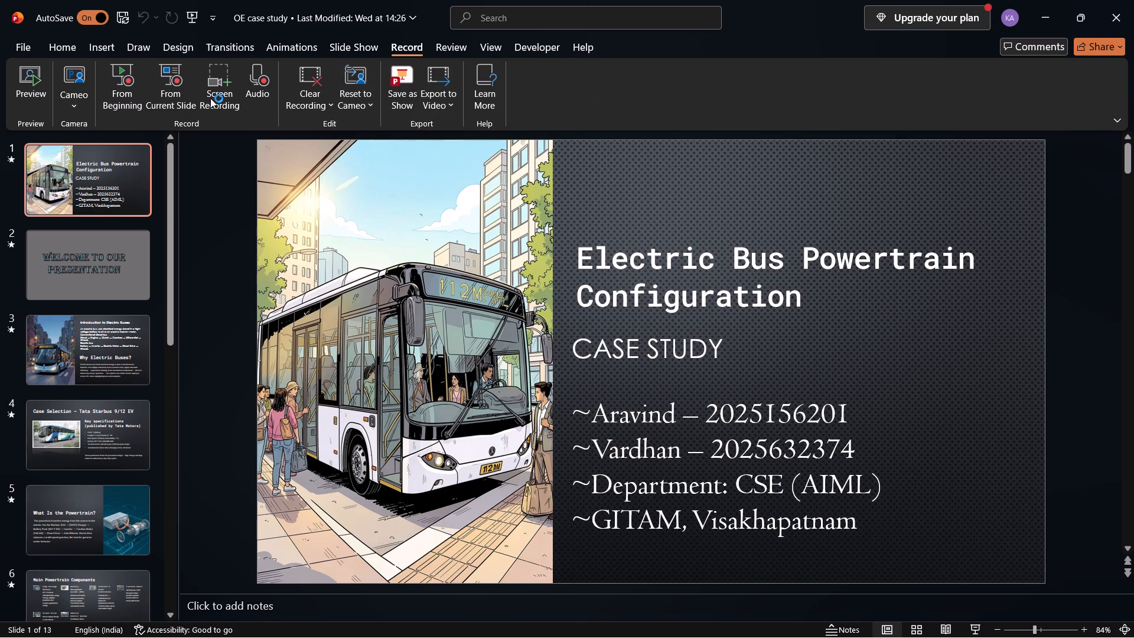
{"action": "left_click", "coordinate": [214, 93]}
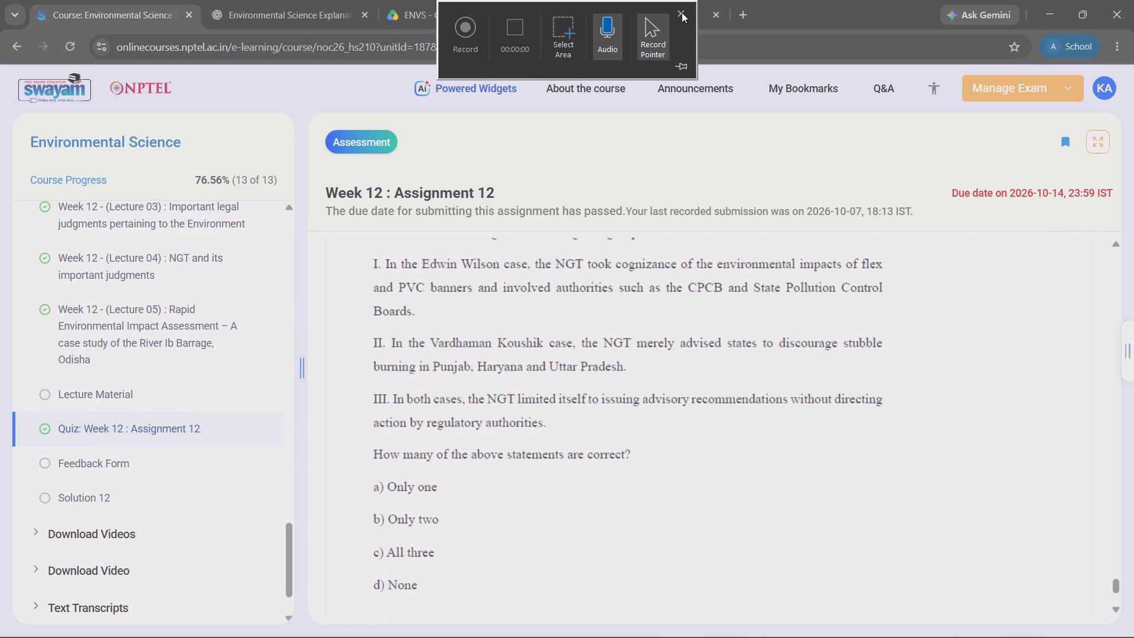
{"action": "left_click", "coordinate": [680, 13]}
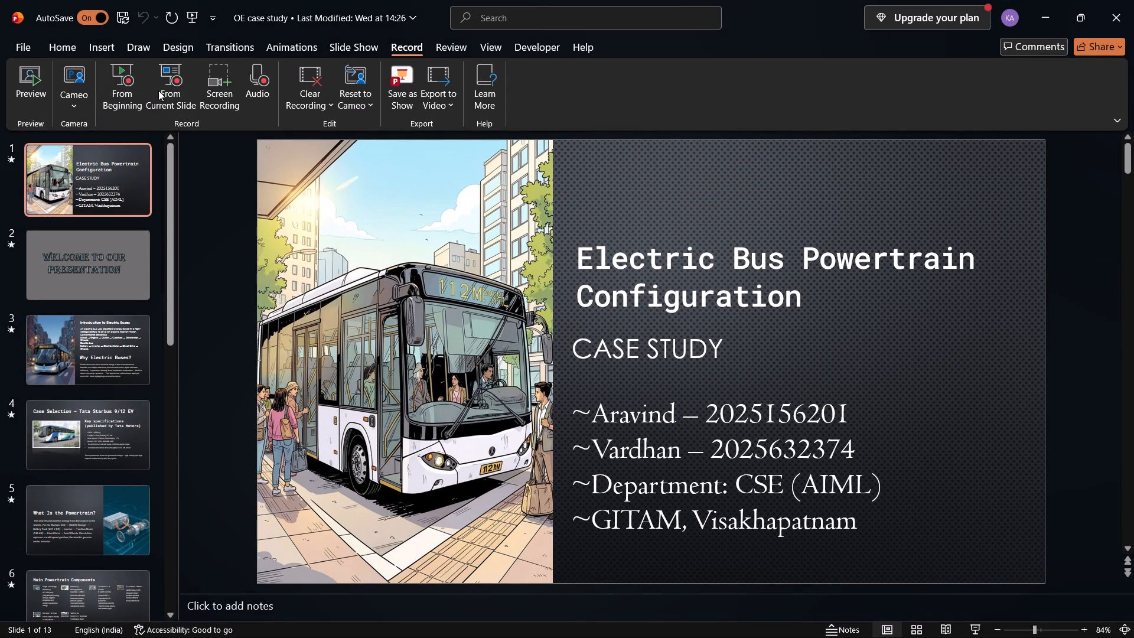
Preview the presentation's existing slide recording from the first slide and return to editing.
{"action": "left_click", "coordinate": [24, 93]}
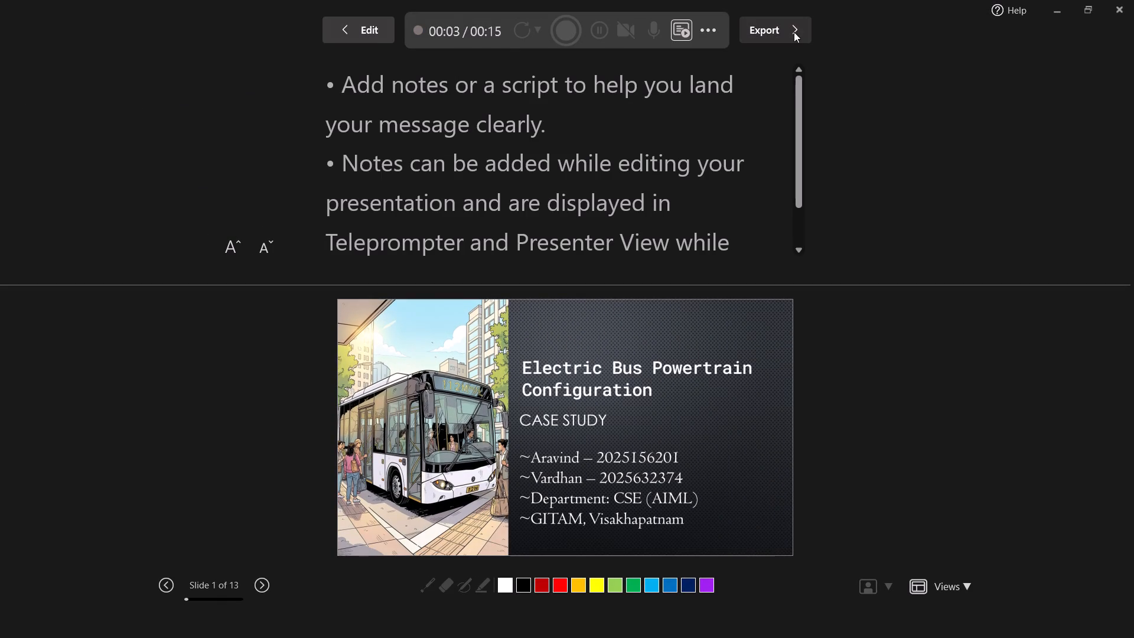
{"action": "left_click", "coordinate": [1114, 6]}
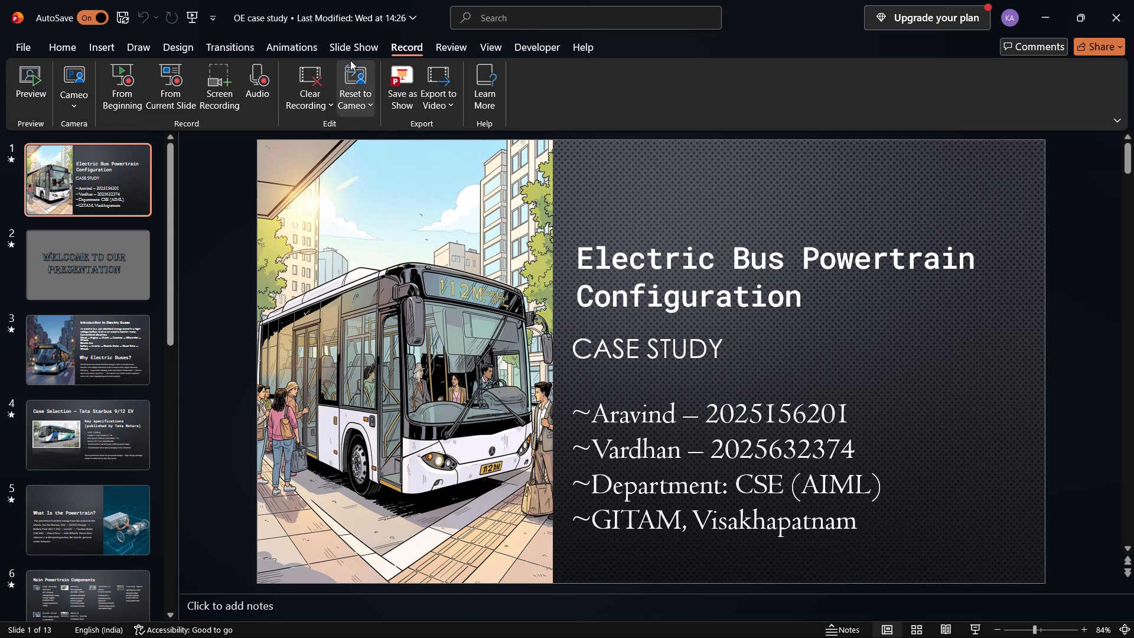
Reset the slide recordings to Cameo on all slides of the presentation.
{"action": "left_click", "coordinate": [366, 101]}
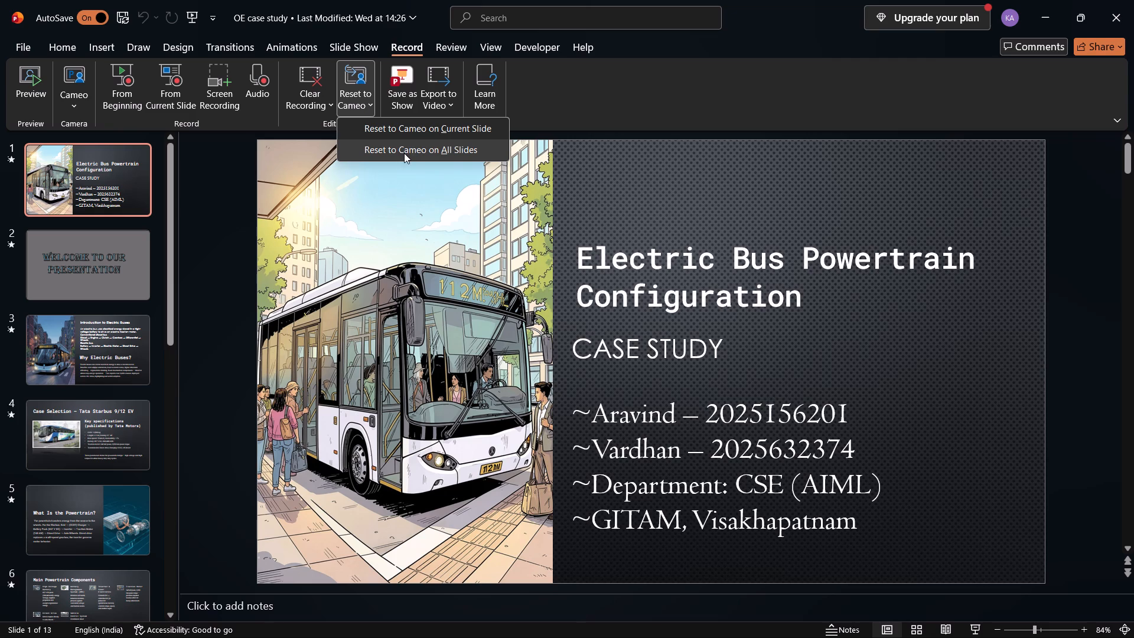
{"action": "left_click", "coordinate": [404, 151]}
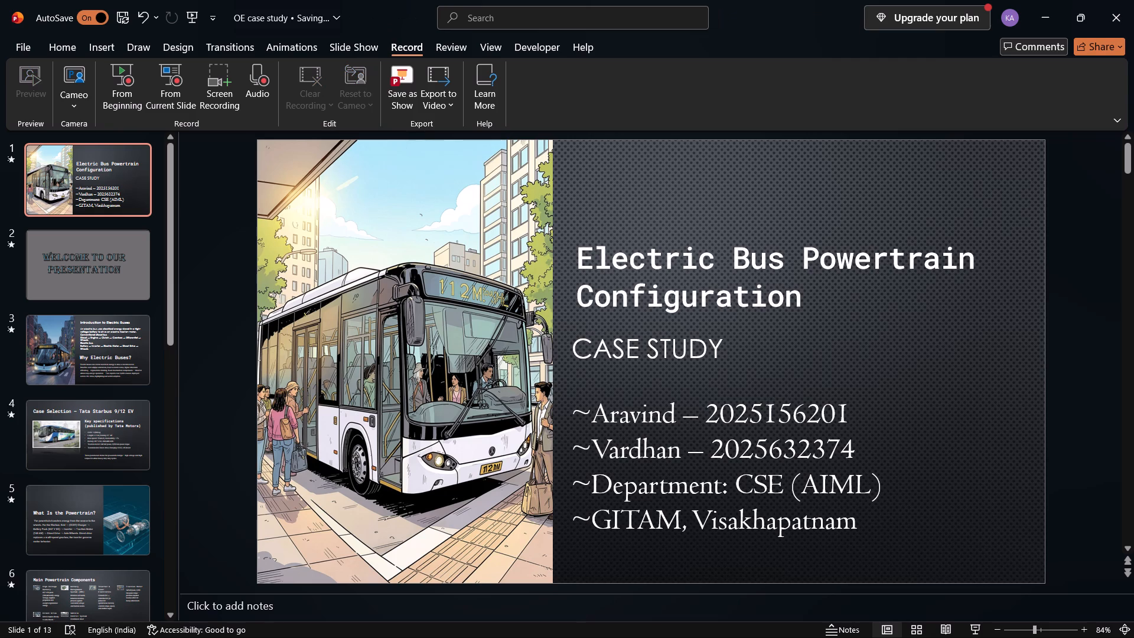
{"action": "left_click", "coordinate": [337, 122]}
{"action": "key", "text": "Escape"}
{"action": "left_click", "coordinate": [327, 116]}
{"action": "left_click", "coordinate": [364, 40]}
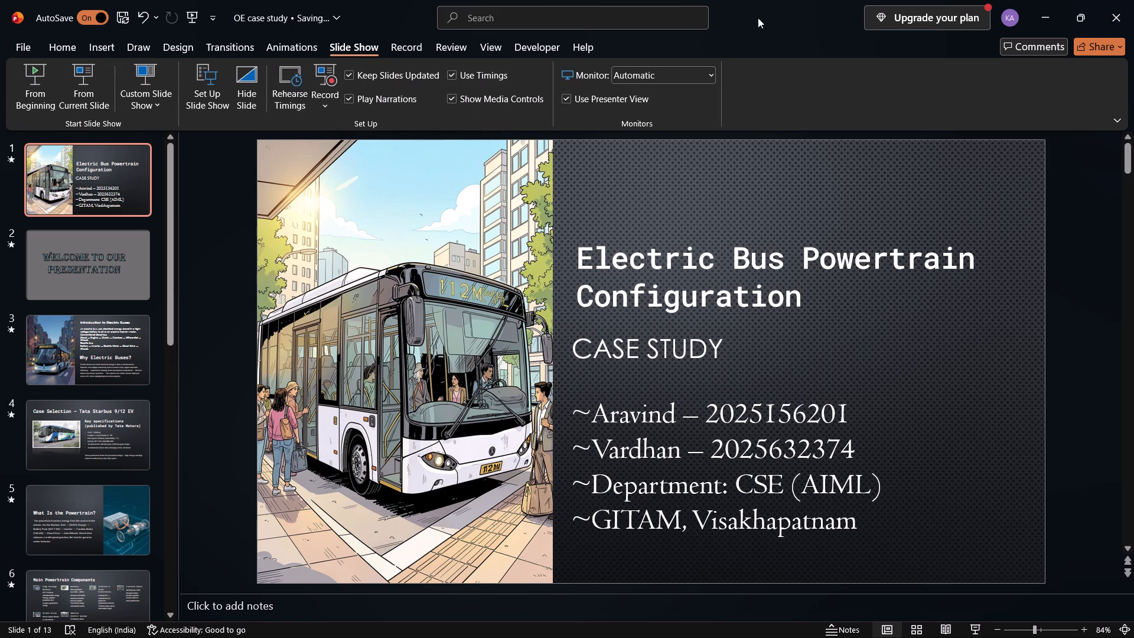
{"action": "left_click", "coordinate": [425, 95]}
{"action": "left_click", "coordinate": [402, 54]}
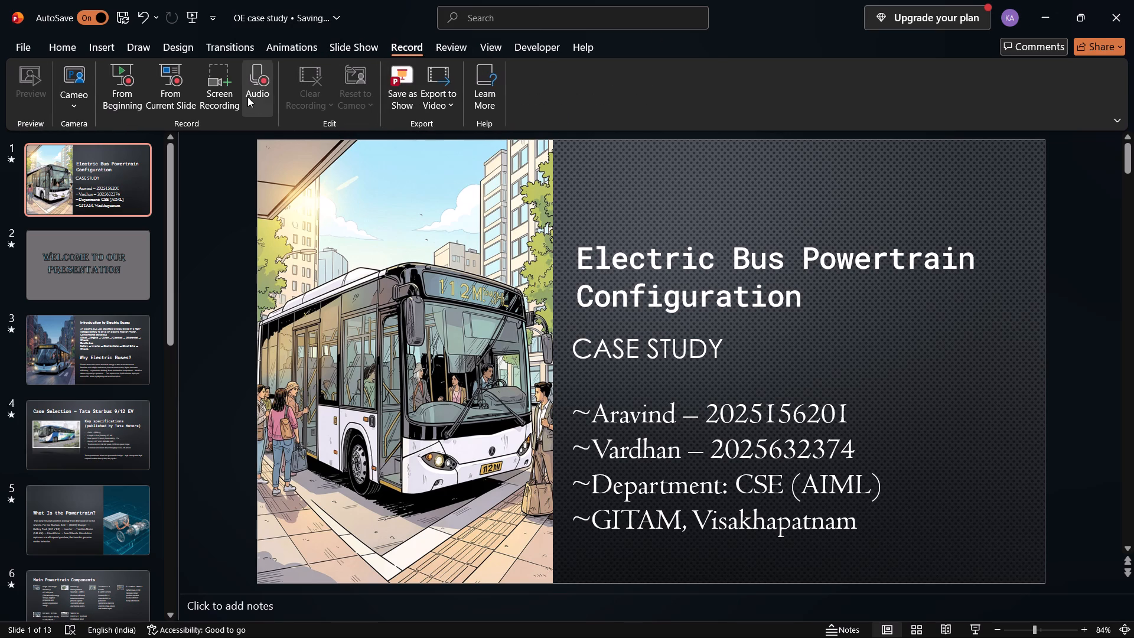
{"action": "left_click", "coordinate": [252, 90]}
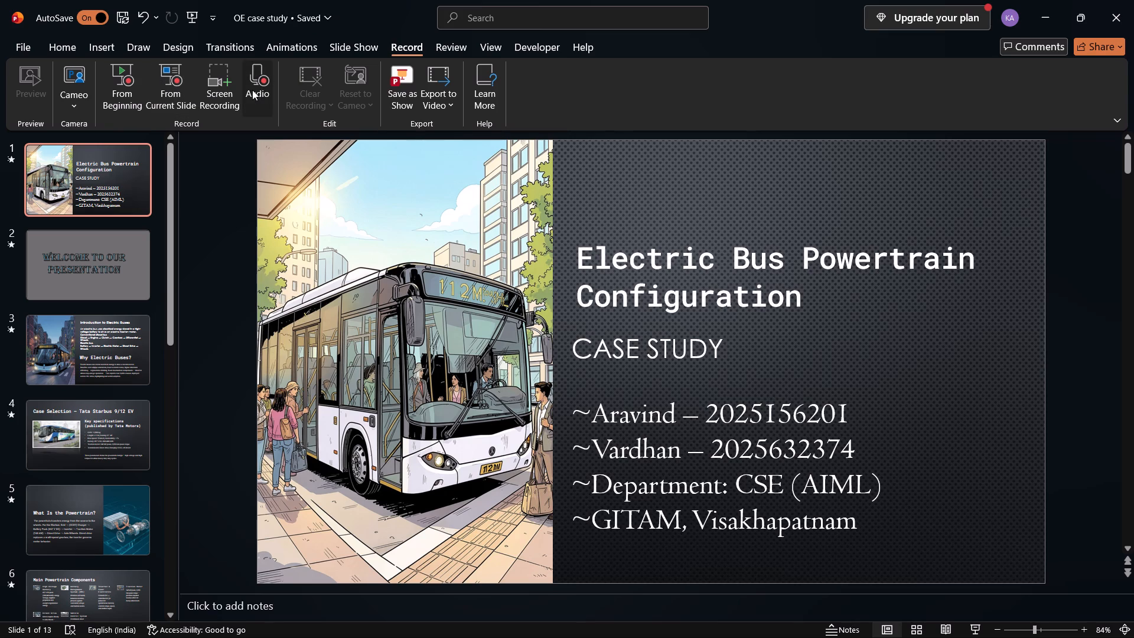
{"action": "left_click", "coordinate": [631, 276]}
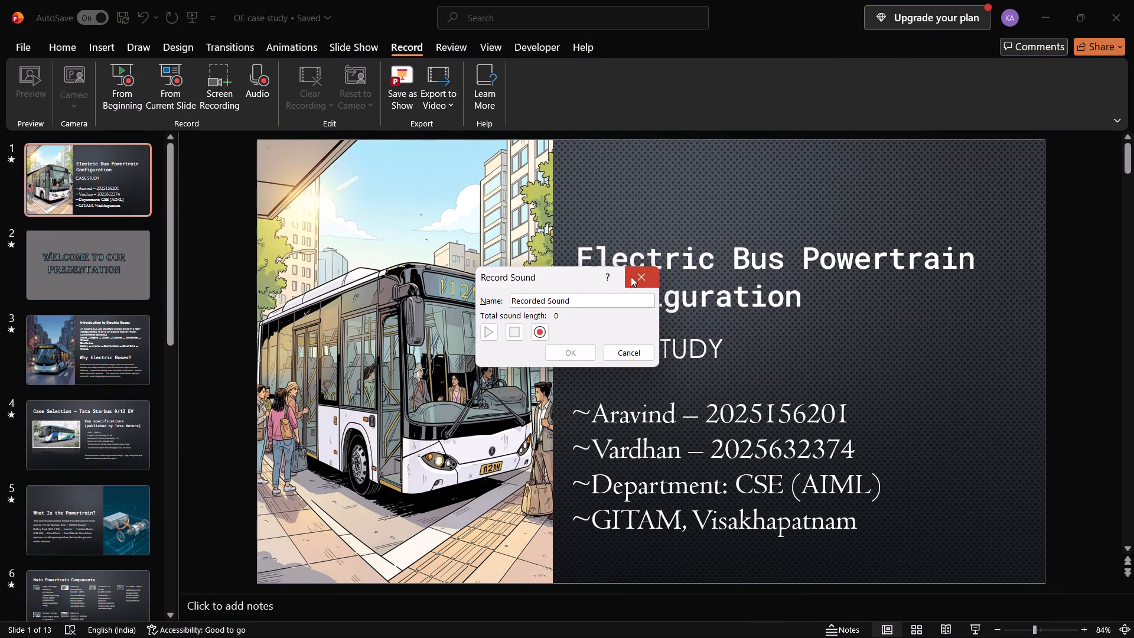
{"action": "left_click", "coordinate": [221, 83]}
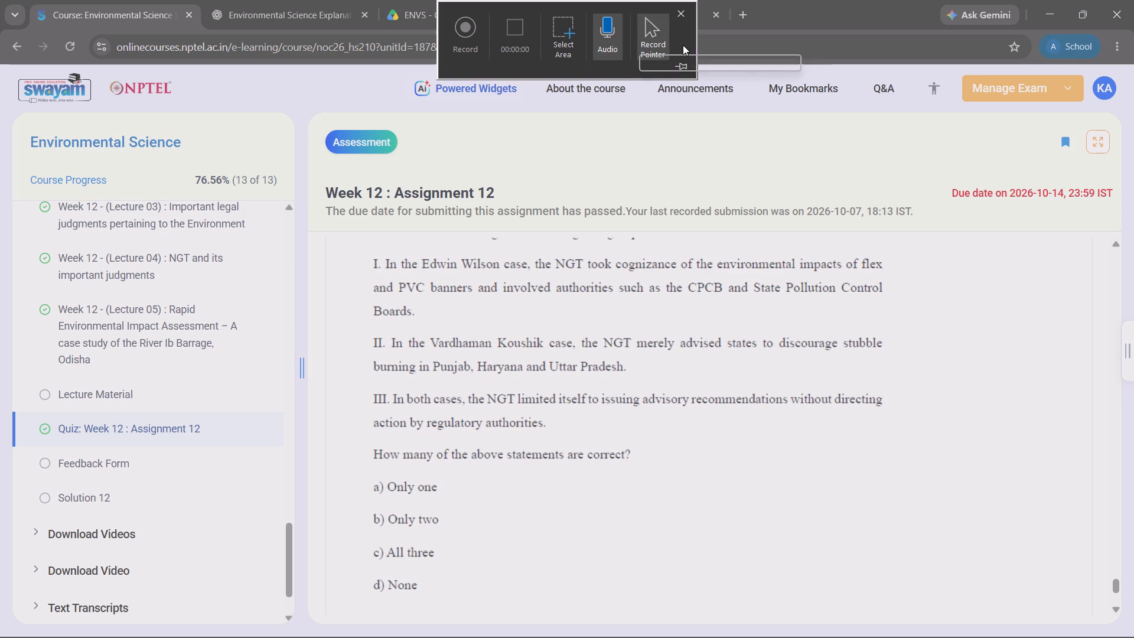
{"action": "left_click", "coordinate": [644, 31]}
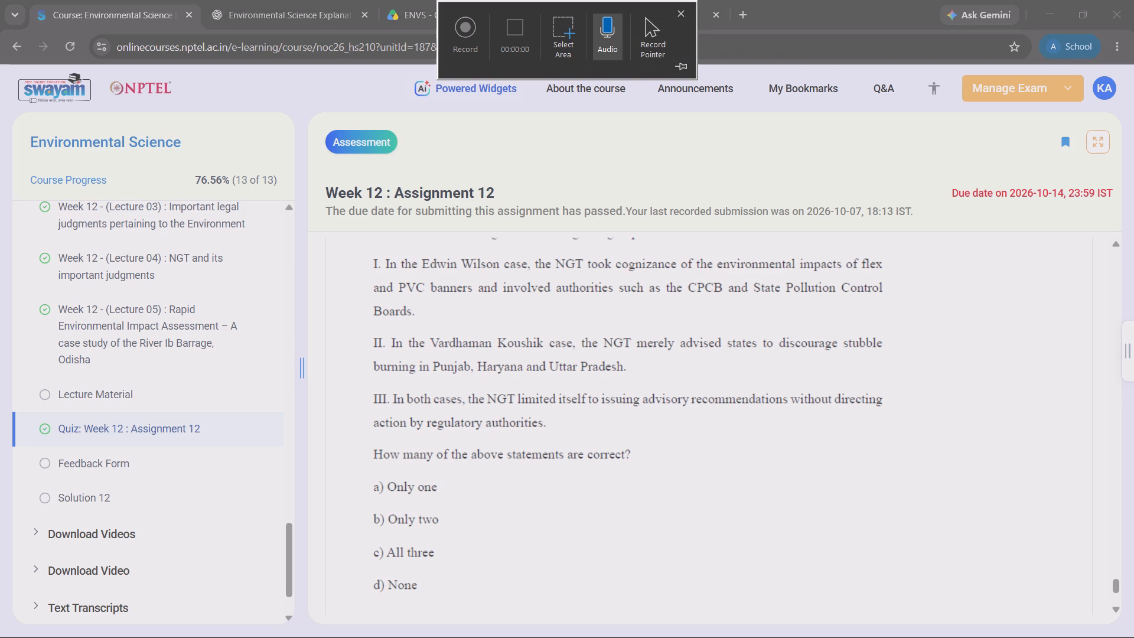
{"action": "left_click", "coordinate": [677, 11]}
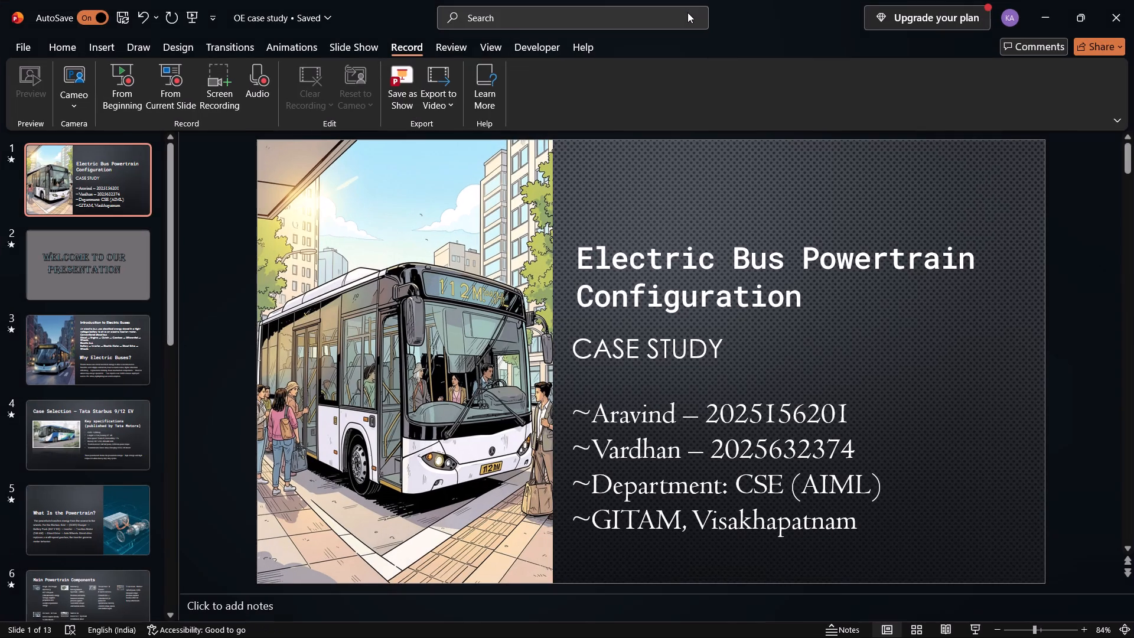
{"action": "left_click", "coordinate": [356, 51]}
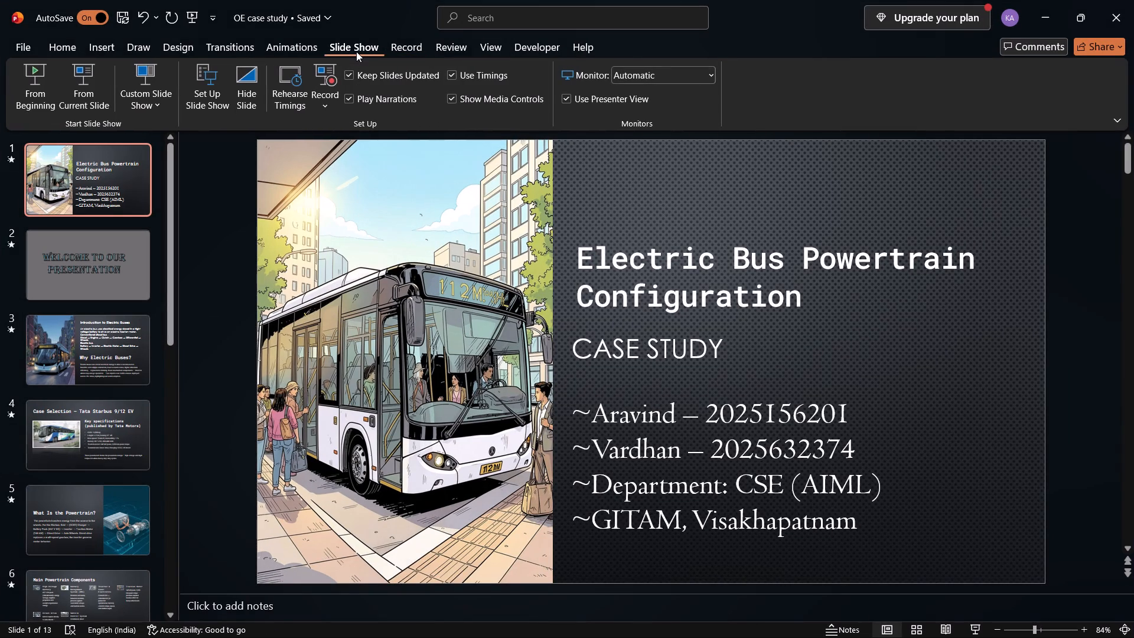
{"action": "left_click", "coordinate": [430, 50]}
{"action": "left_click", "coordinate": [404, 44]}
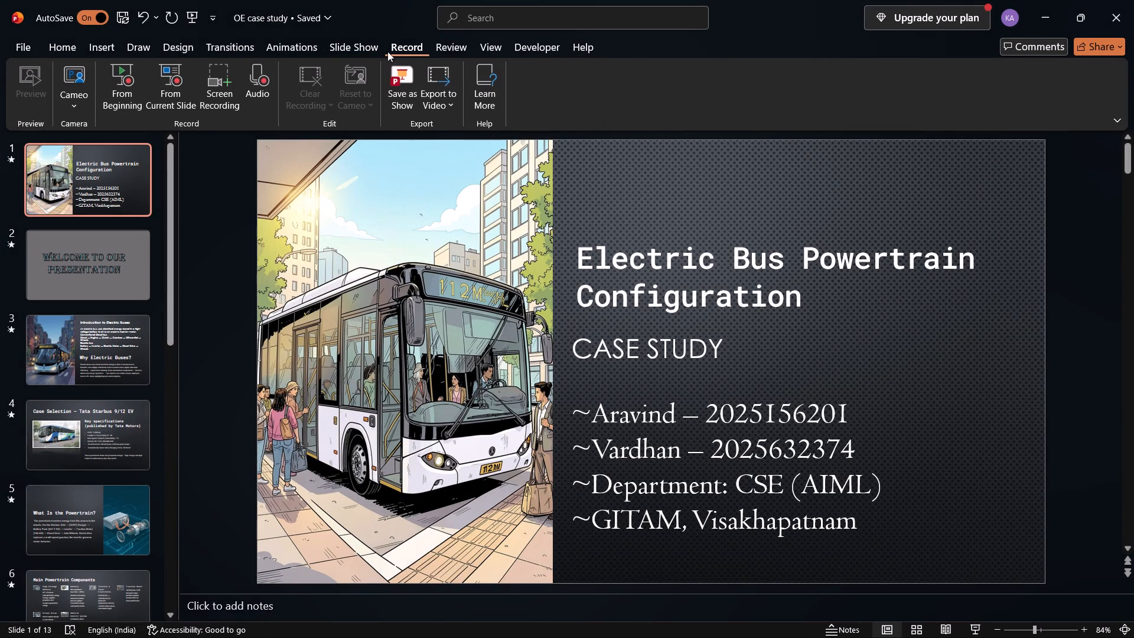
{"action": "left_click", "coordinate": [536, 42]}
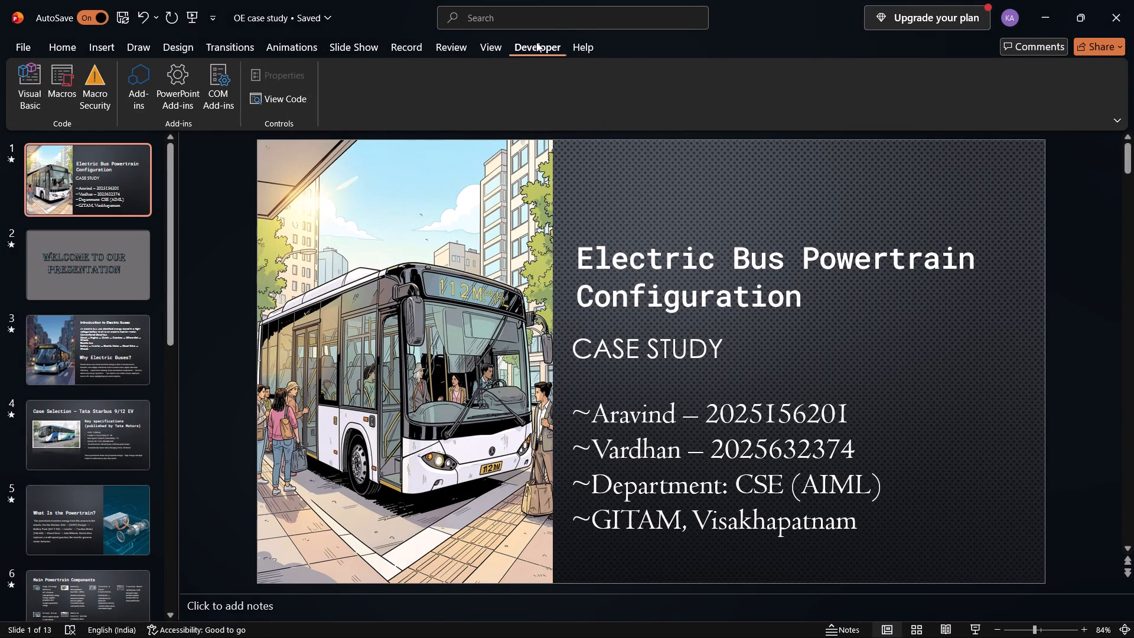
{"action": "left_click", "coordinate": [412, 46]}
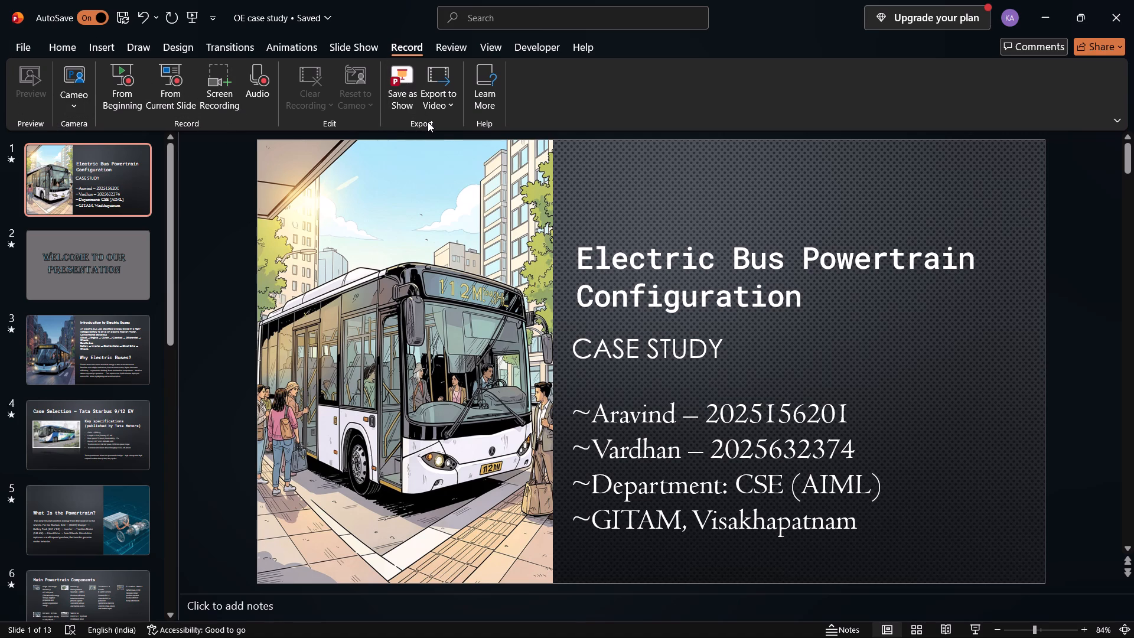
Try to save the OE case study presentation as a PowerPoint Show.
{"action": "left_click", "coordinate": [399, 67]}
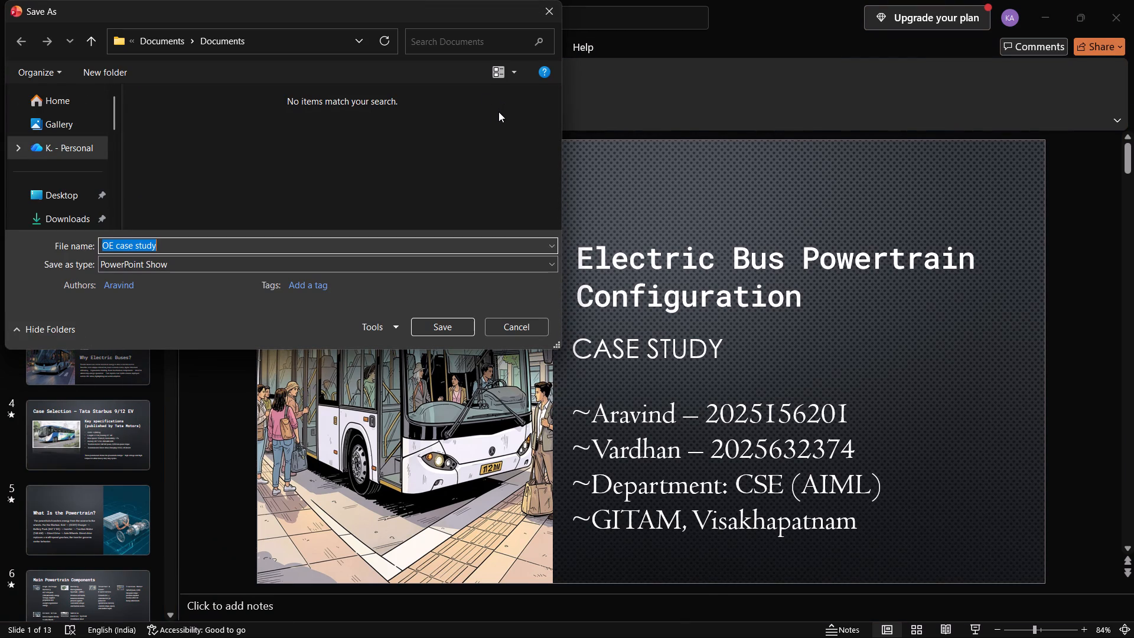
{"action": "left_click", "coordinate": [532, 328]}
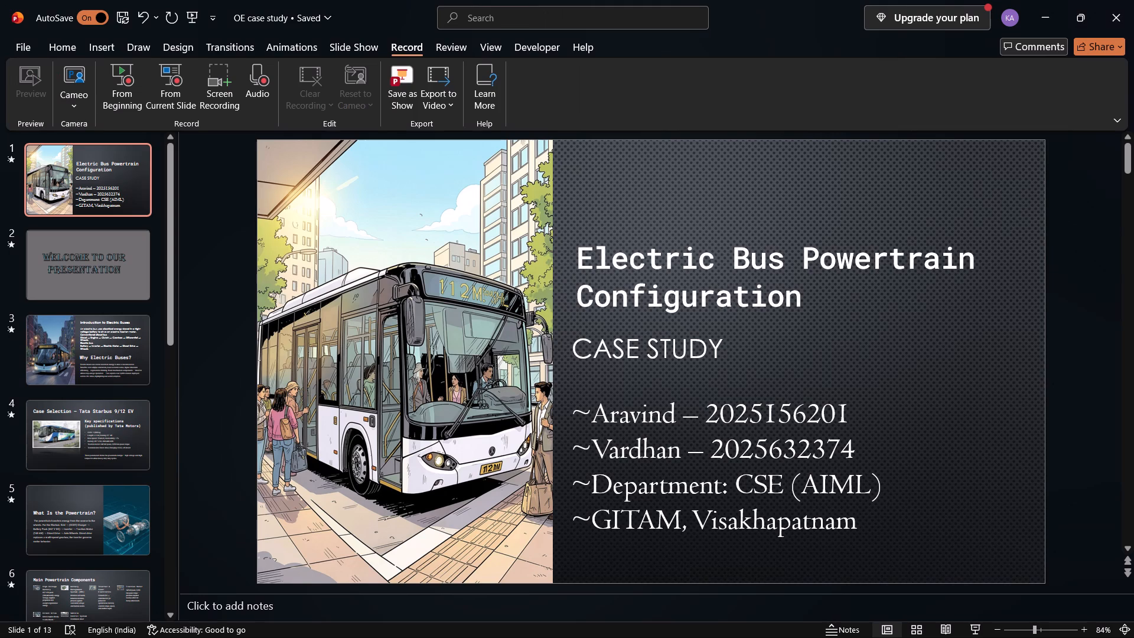
{"action": "left_click", "coordinate": [1031, 0]}
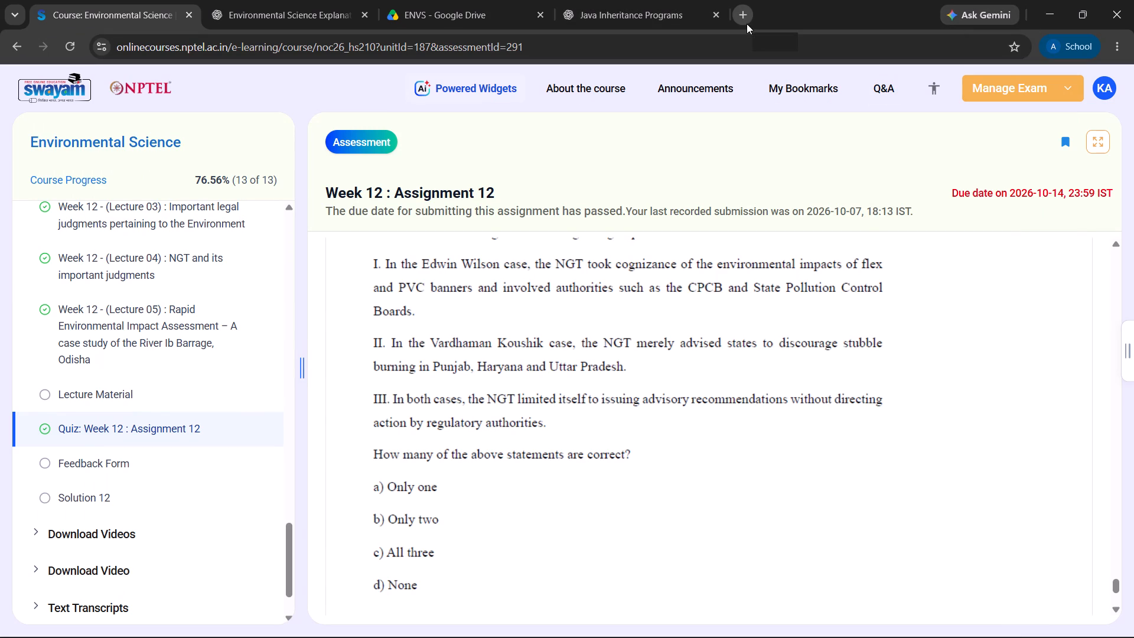
{"action": "left_click", "coordinate": [747, 24]}
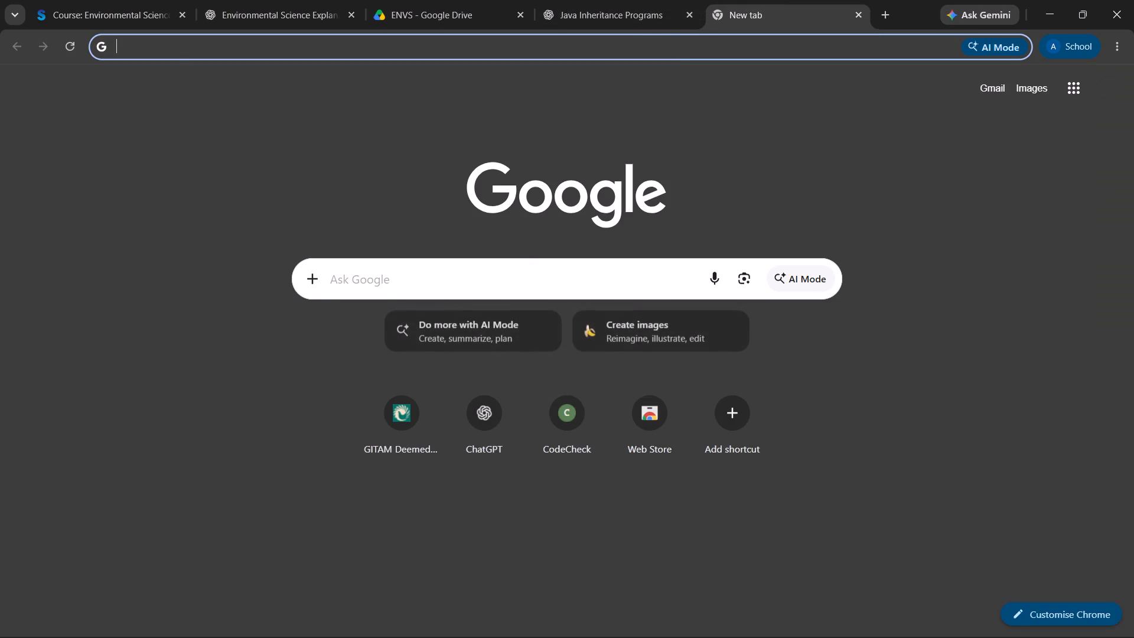
{"action": "left_click", "coordinate": [510, 279]}
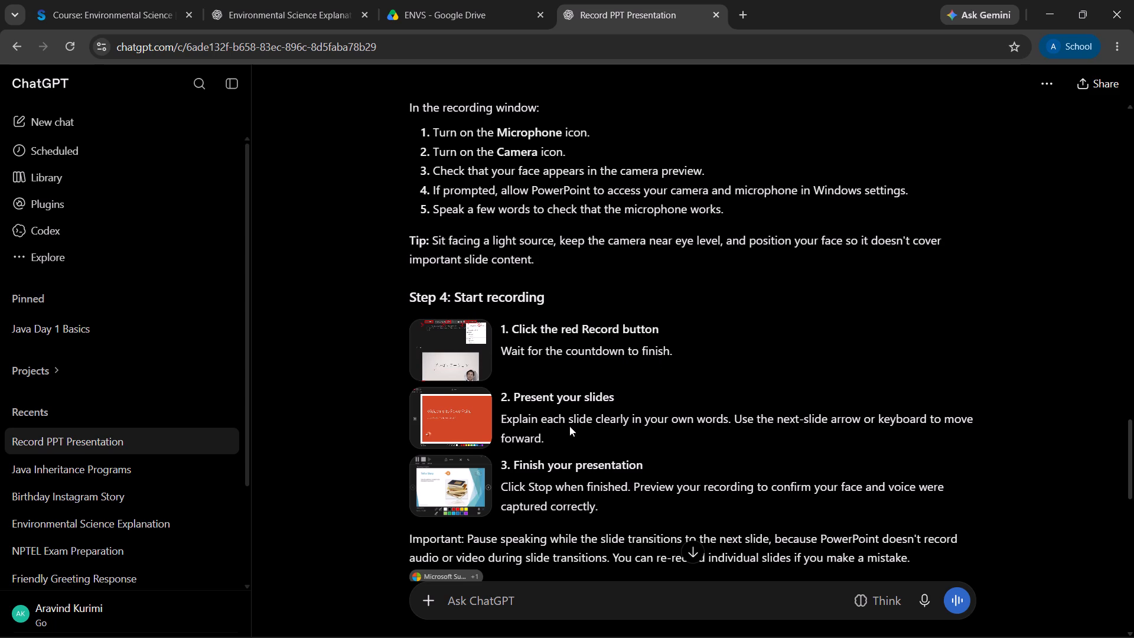
{"action": "scroll", "coordinate": [605, 425], "scroll_direction": "down", "scroll_amount": 1}
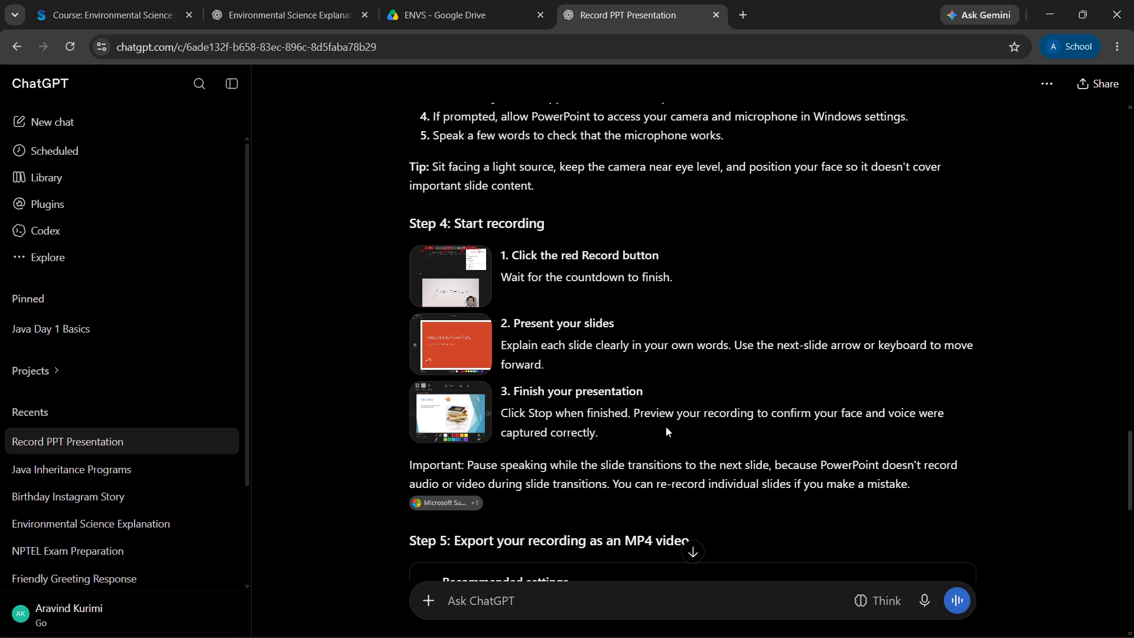
{"action": "scroll", "coordinate": [699, 422], "scroll_direction": "down", "scroll_amount": 1}
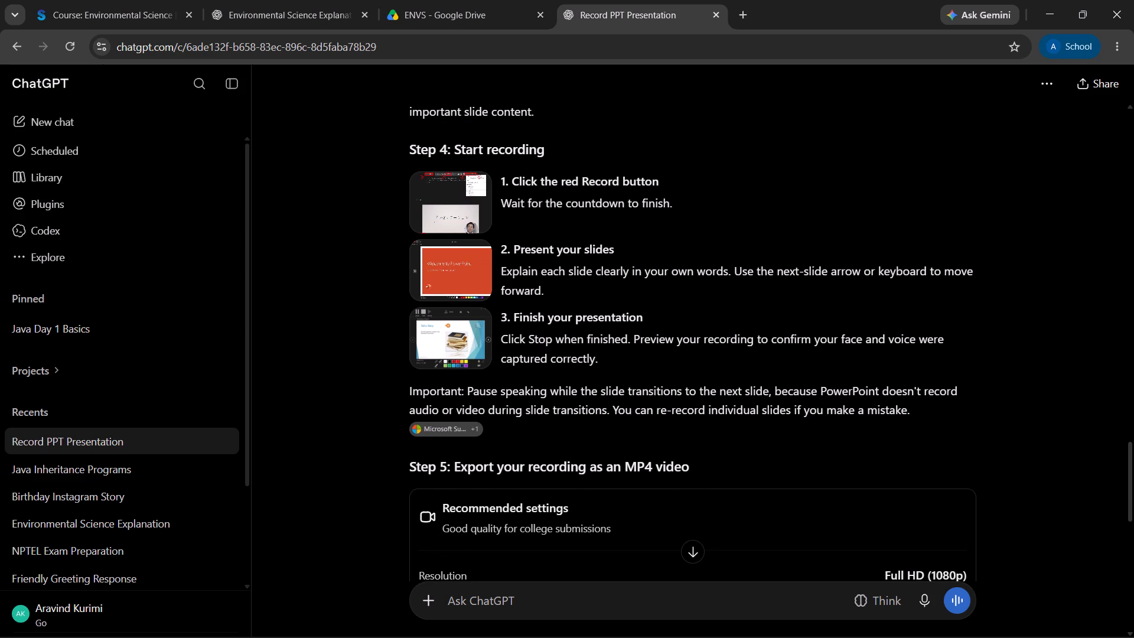
{"action": "scroll", "coordinate": [529, 379], "scroll_direction": "down", "scroll_amount": 2}
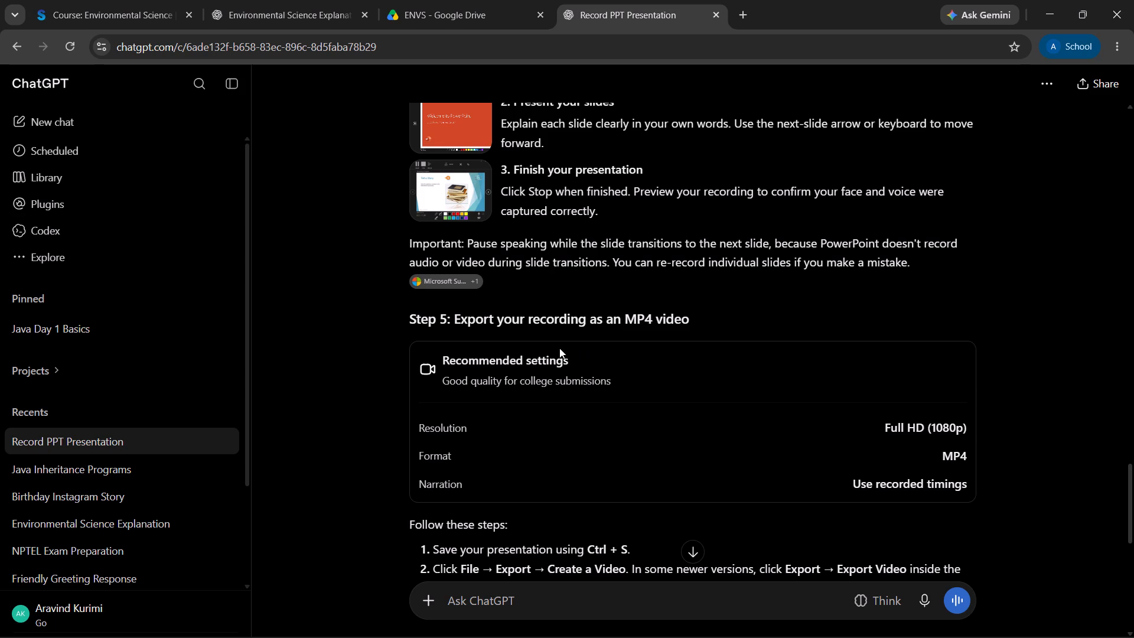
{"action": "scroll", "coordinate": [541, 339], "scroll_direction": "down", "scroll_amount": 1}
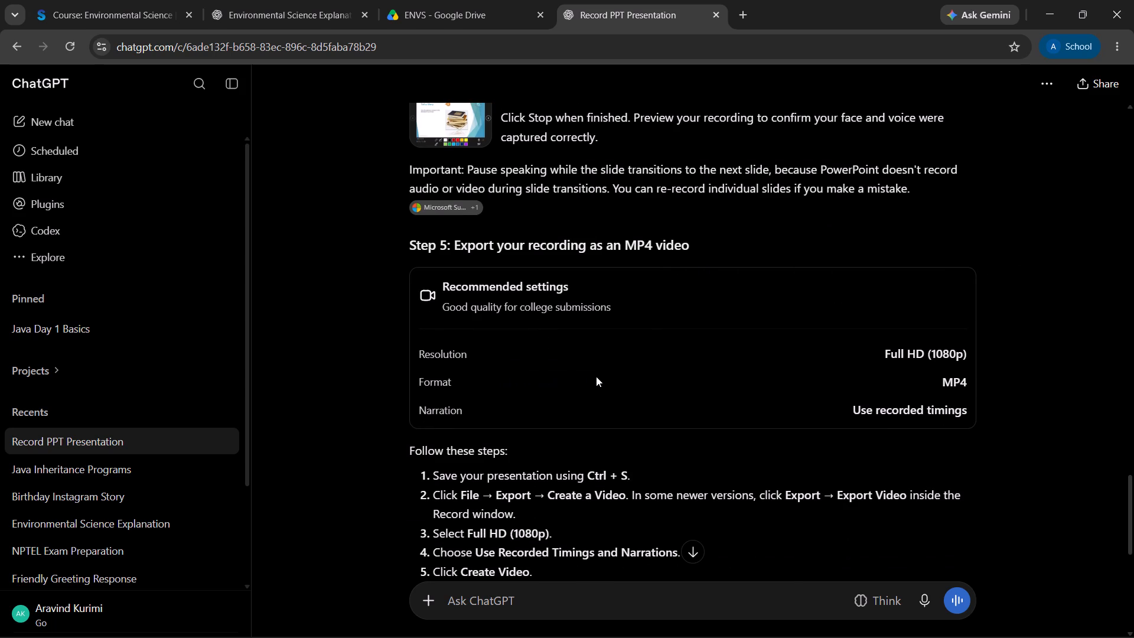
{"action": "scroll", "coordinate": [552, 336], "scroll_direction": "down", "scroll_amount": 4}
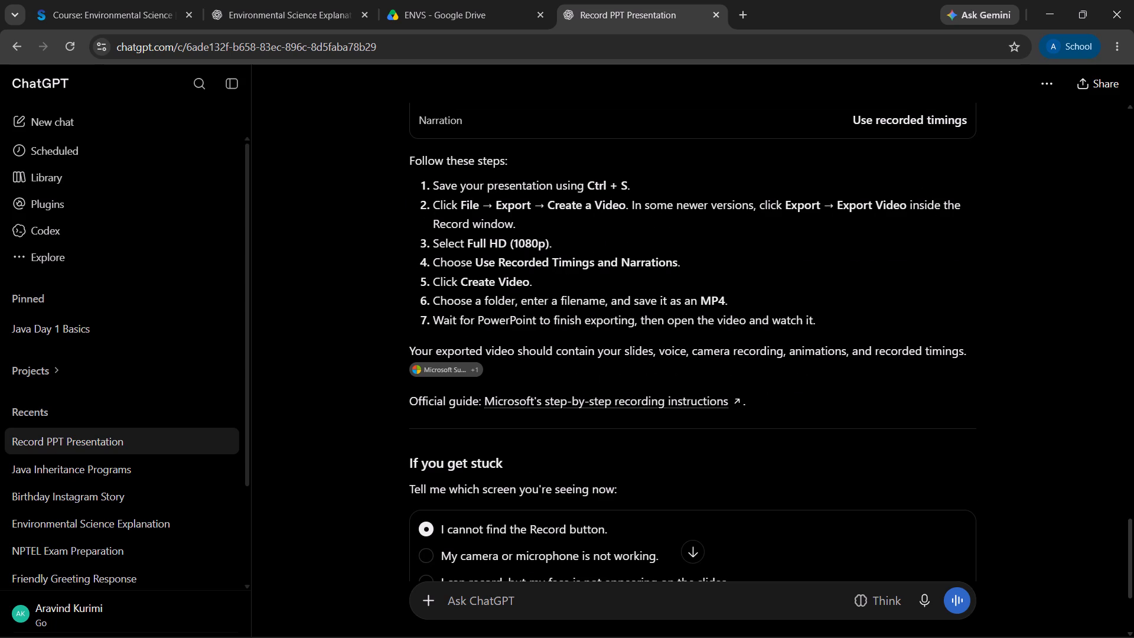
{"action": "scroll", "coordinate": [617, 369], "scroll_direction": "down", "scroll_amount": 2}
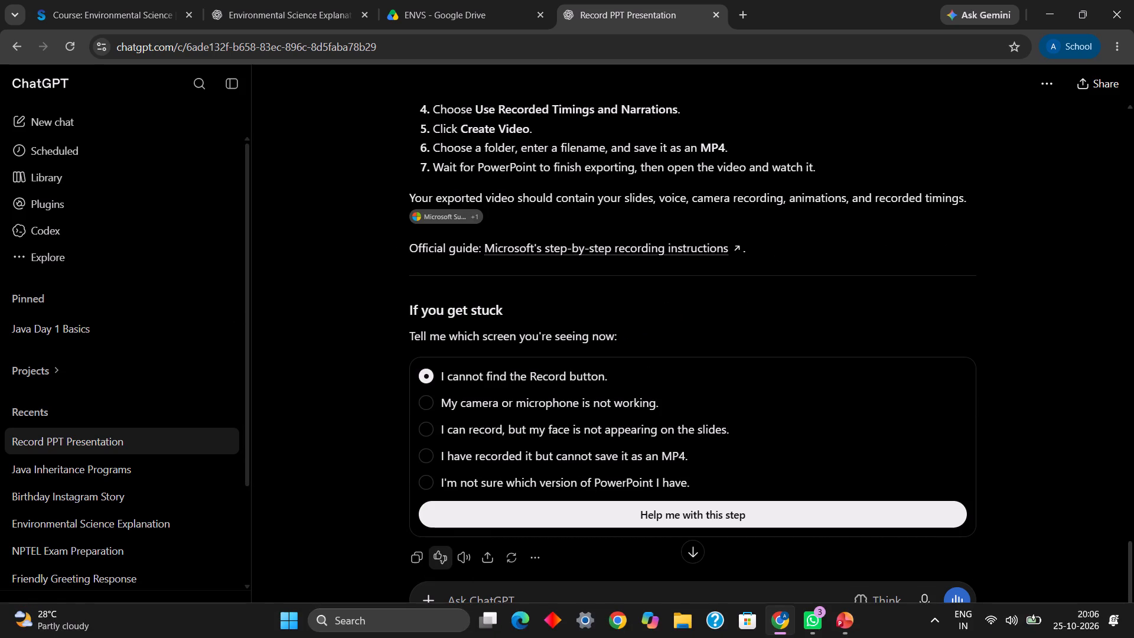
Switch to PowerPoint and open the recent Electric-Bus-Powertrain-Configuration presentation stored in the OneDrive Documents folder.
{"action": "left_click", "coordinate": [856, 629]}
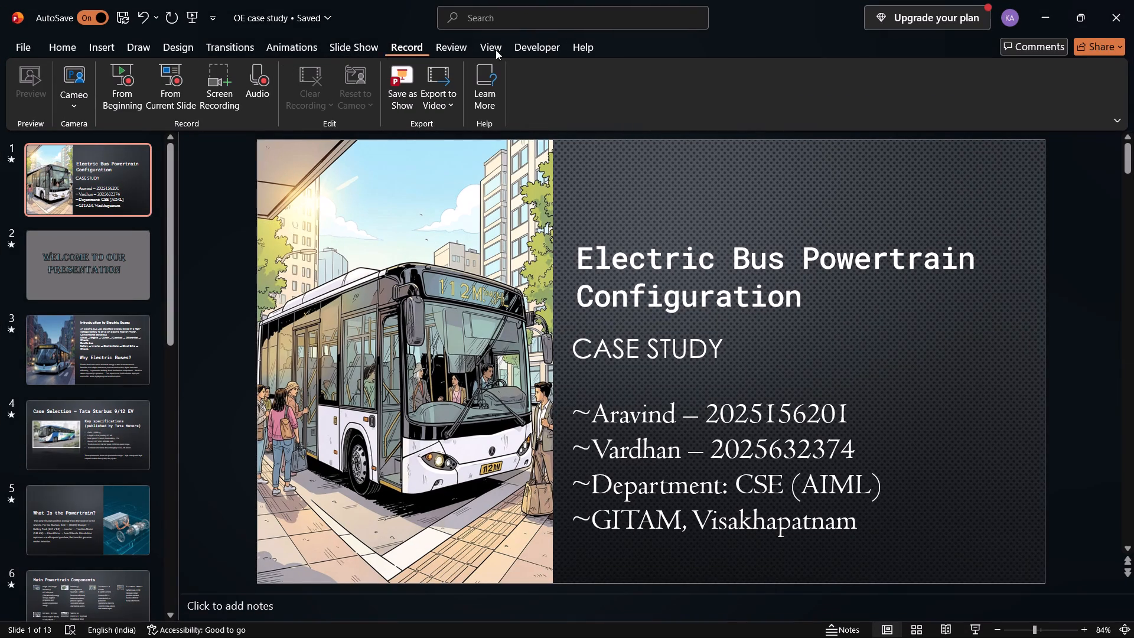
{"action": "left_click", "coordinate": [8, 47]}
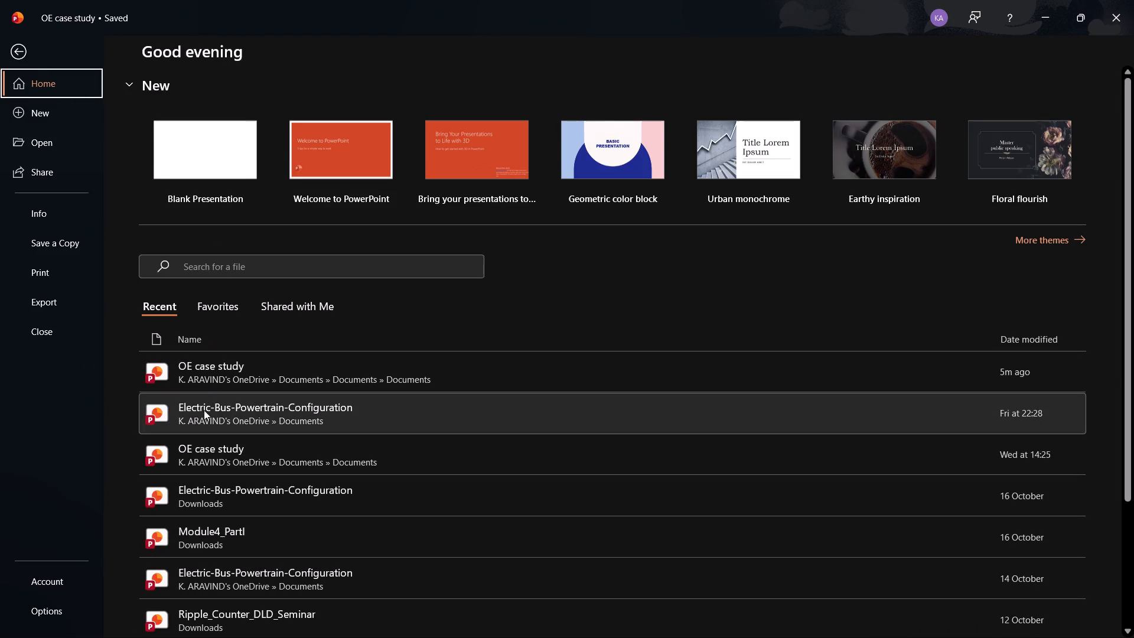
{"action": "double_click", "coordinate": [200, 414]}
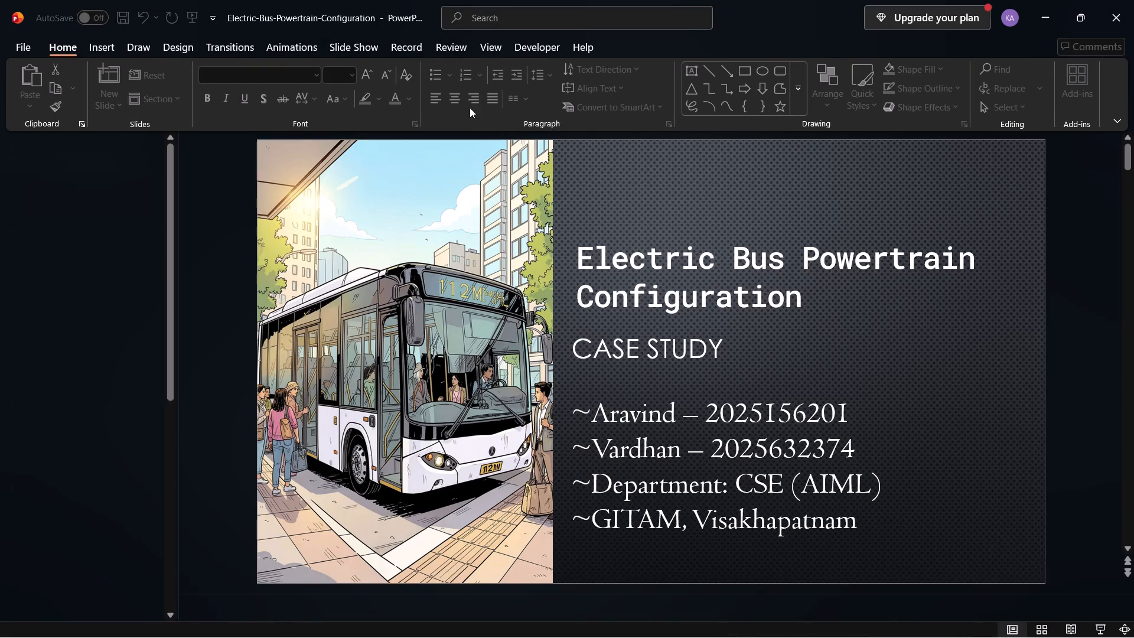
Open the slide show recording view, starting from the current slide.
{"action": "left_click", "coordinate": [396, 56]}
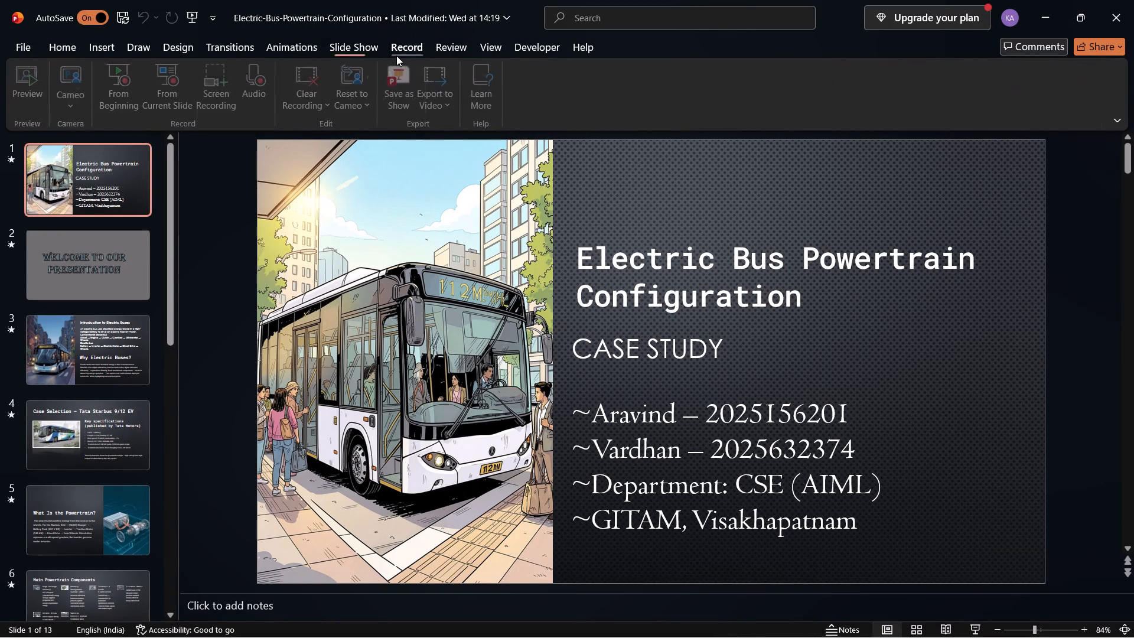
{"action": "left_click", "coordinate": [329, 45]}
{"action": "left_click", "coordinate": [330, 109]}
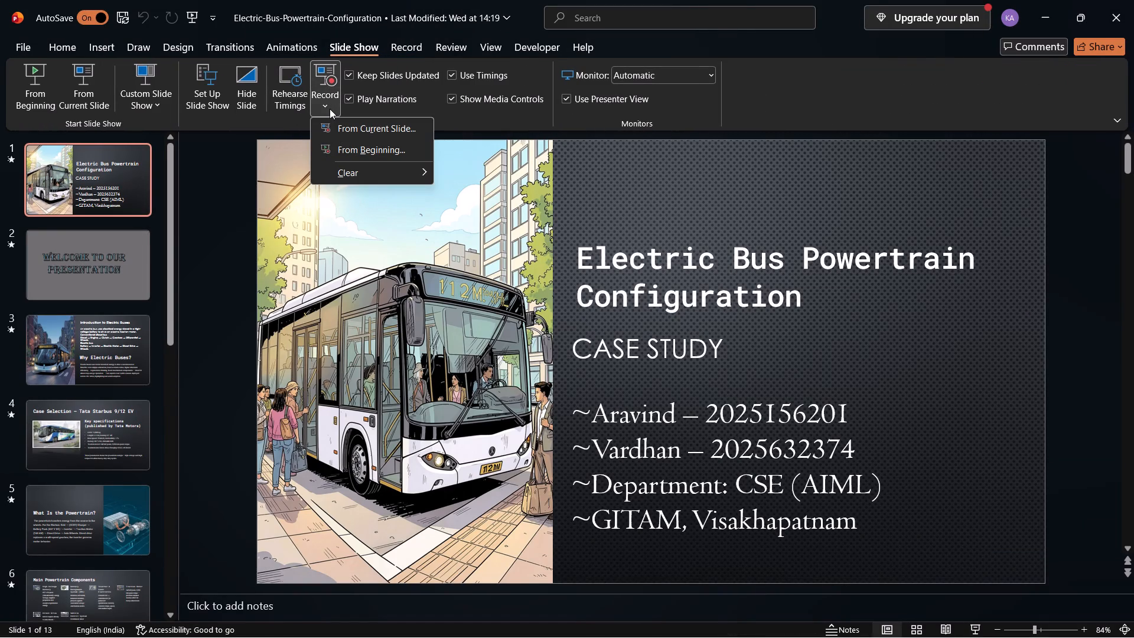
{"action": "left_click", "coordinate": [373, 131]}
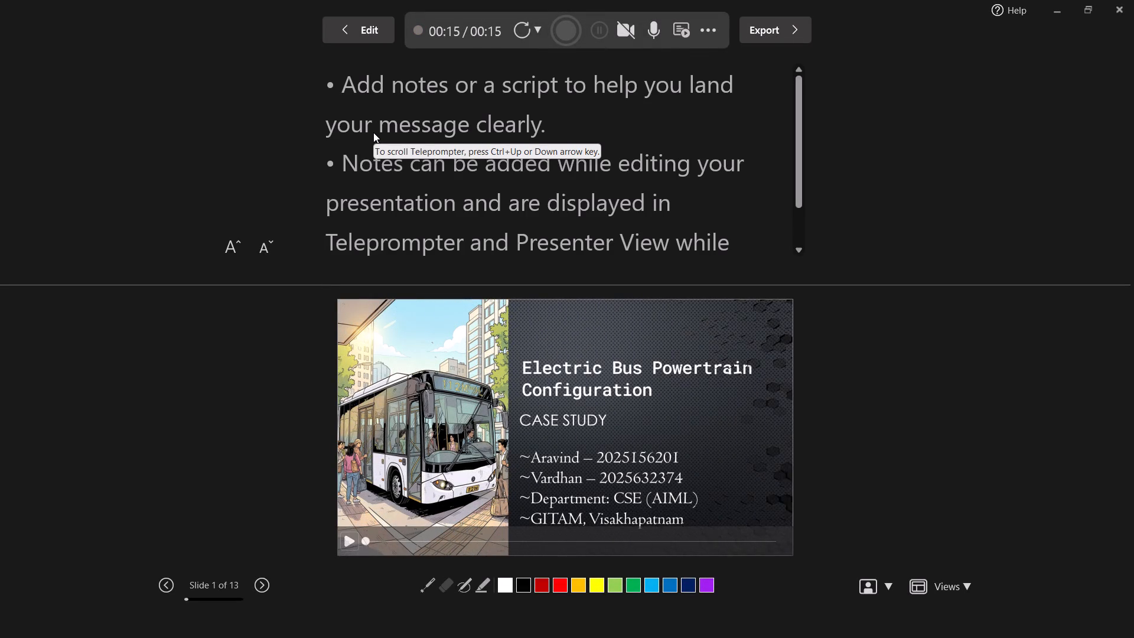
Turn on the camera for the recording.
{"action": "left_click", "coordinate": [616, 30]}
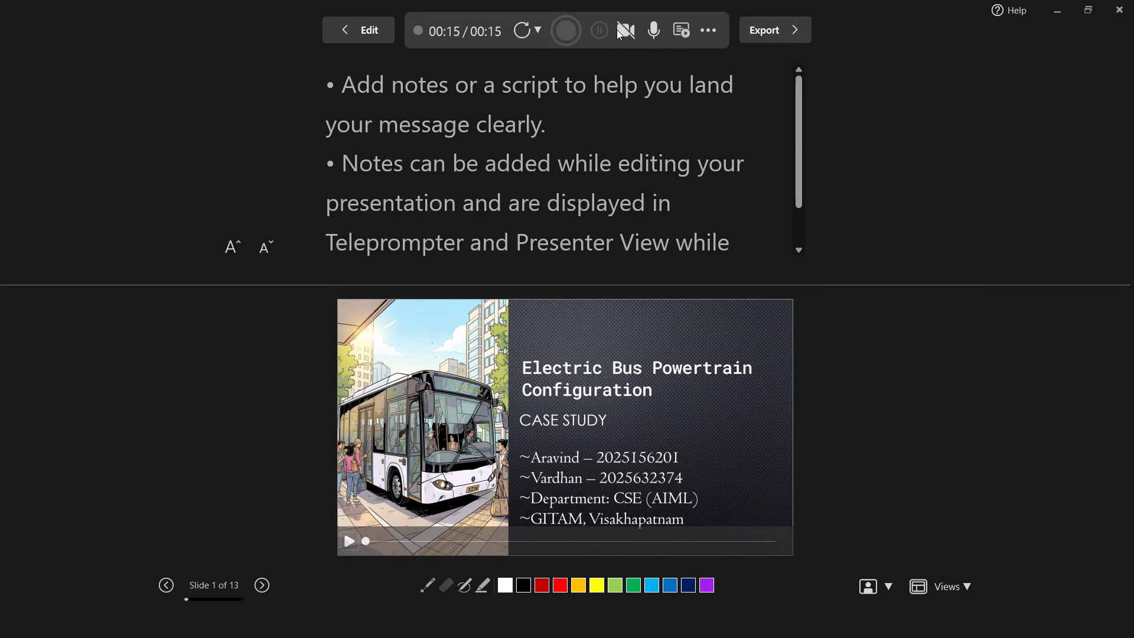
{"action": "left_click", "coordinate": [634, 27]}
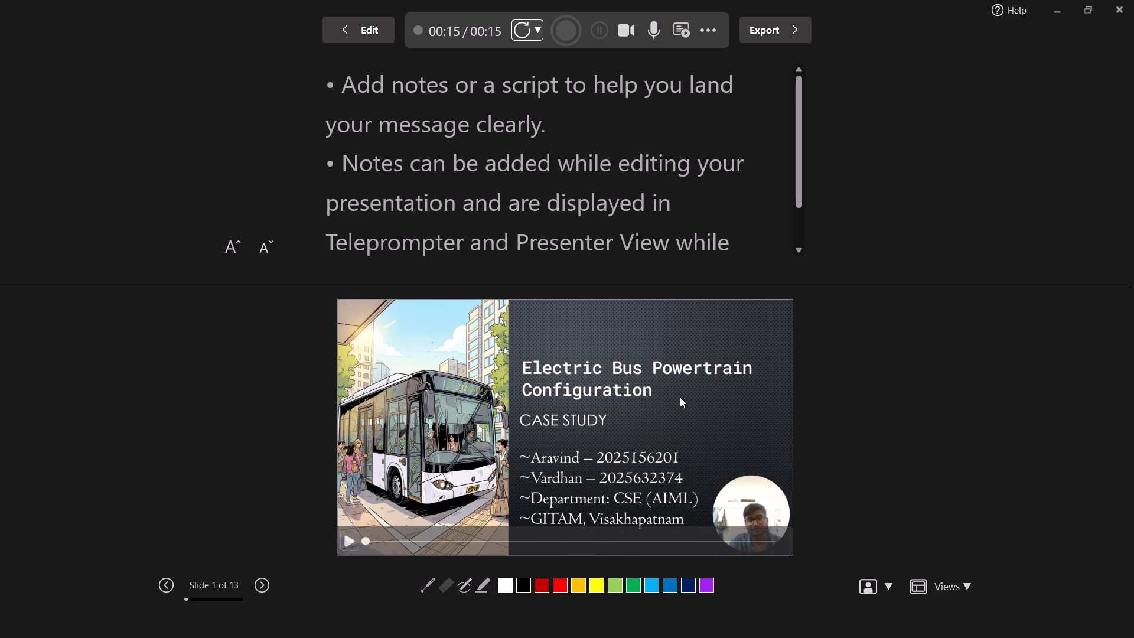
Play back slide 1's existing recording and try to switch the camera and microphone during playback.
{"action": "left_click", "coordinate": [341, 545]}
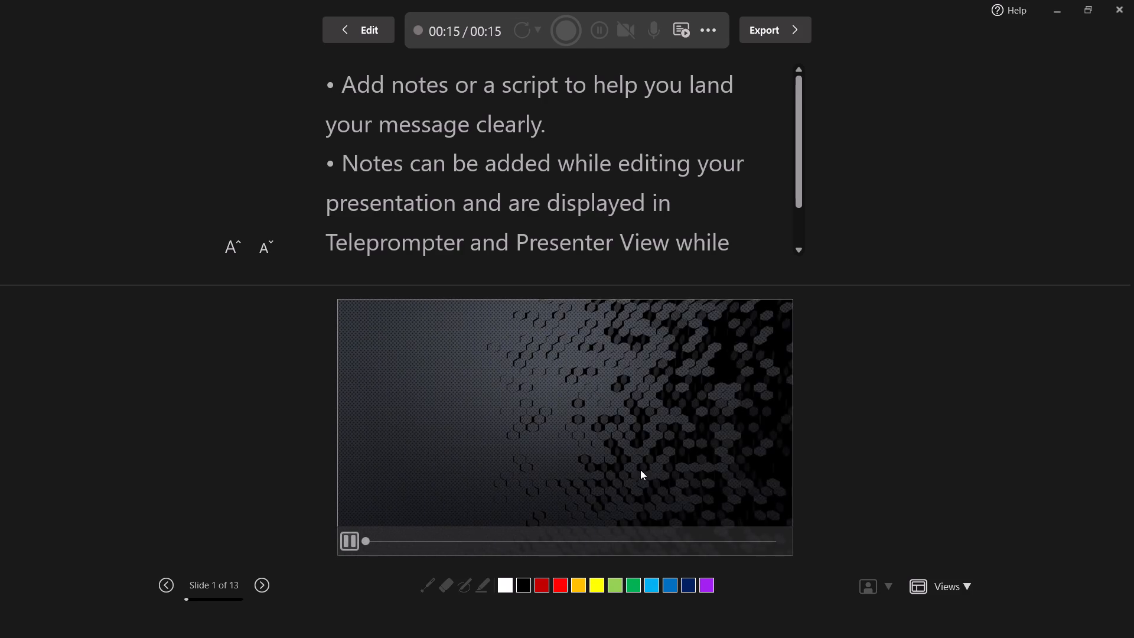
{"action": "double_click", "coordinate": [631, 34]}
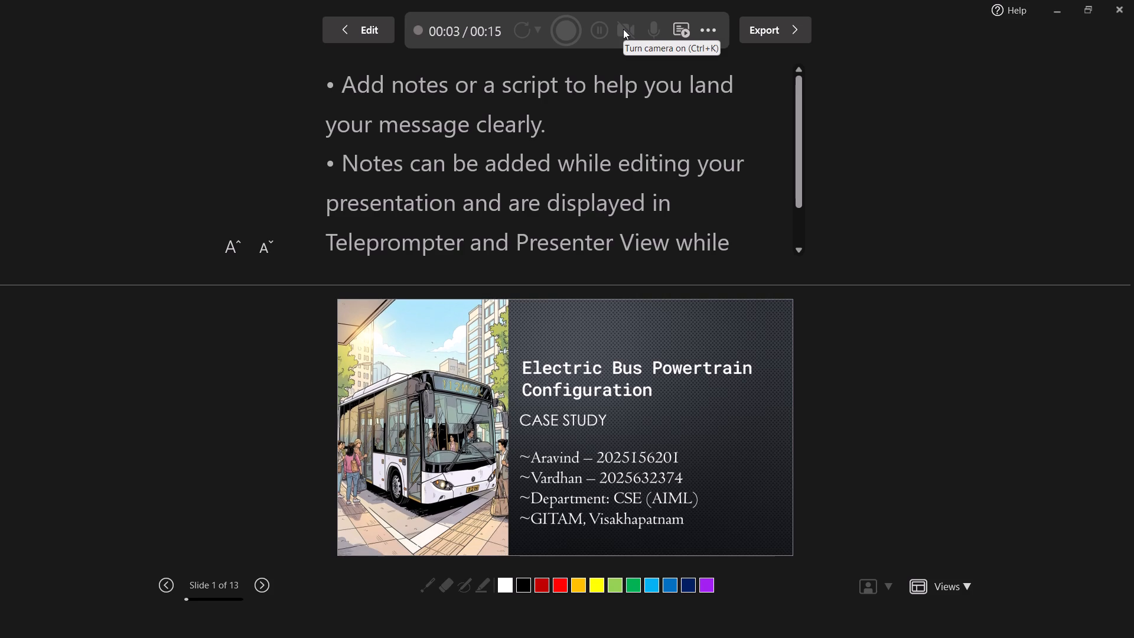
{"action": "left_click", "coordinate": [620, 30]}
{"action": "left_click", "coordinate": [620, 30]}
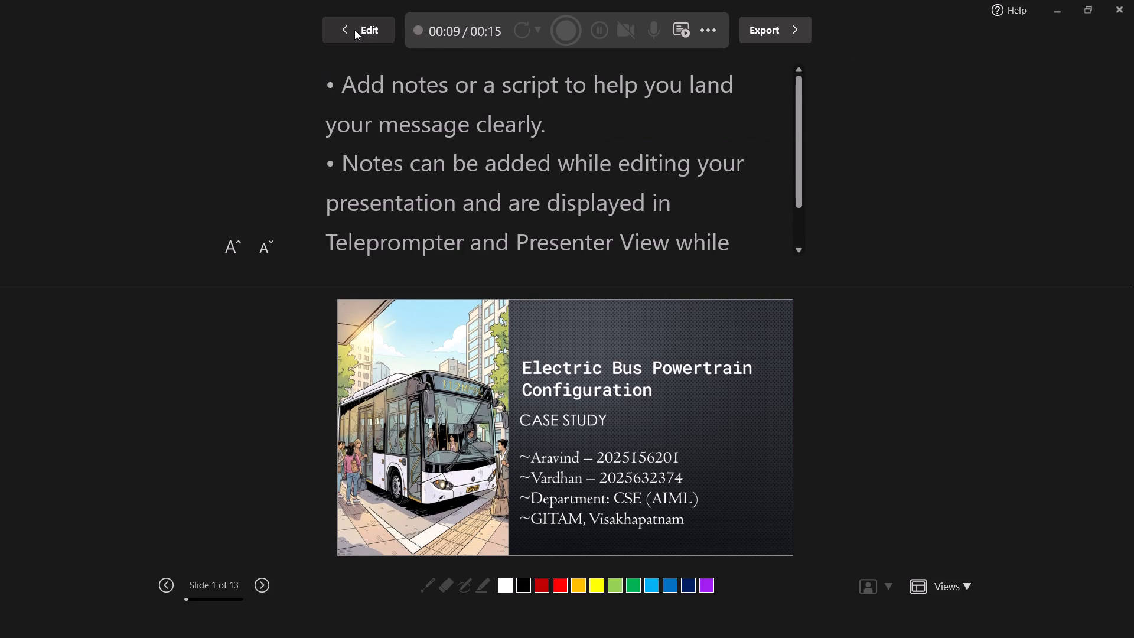
{"action": "left_click", "coordinate": [656, 32]}
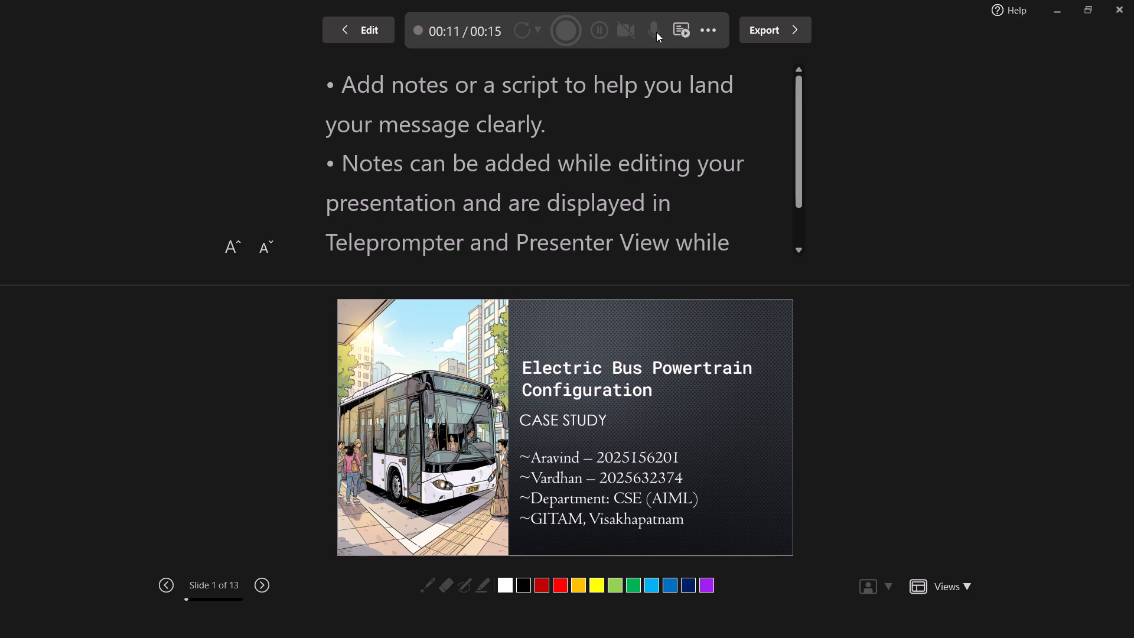
{"action": "left_click", "coordinate": [614, 16]}
{"action": "left_click", "coordinate": [653, 28]}
{"action": "left_click", "coordinate": [282, 241]}
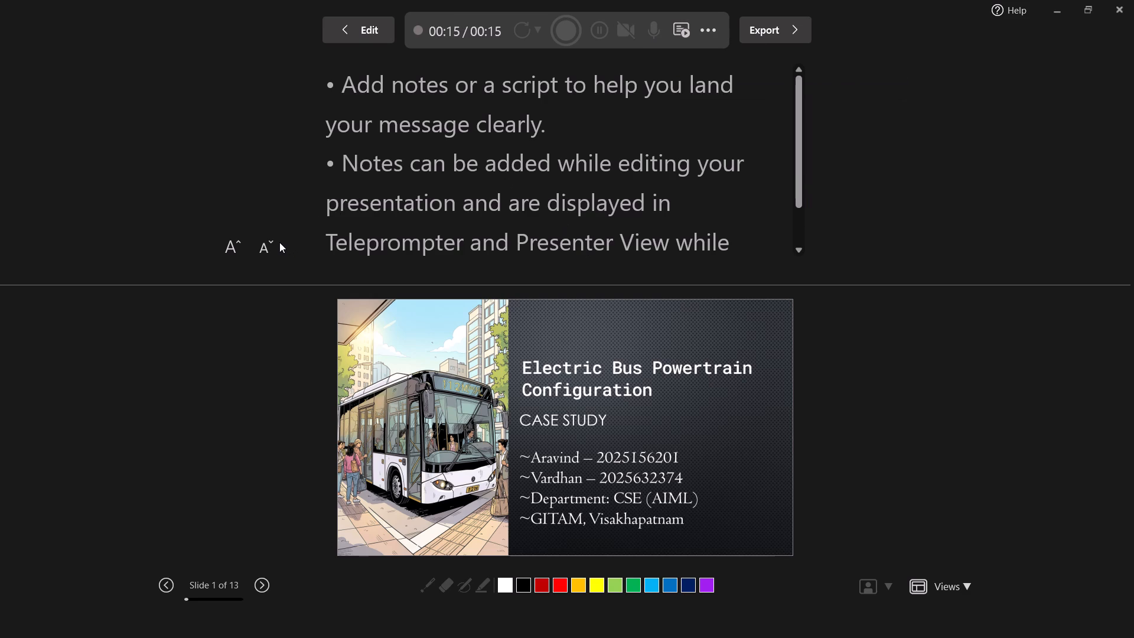
{"action": "left_click", "coordinate": [279, 242]}
Scroll the teleprompter notes down to their last line.
{"action": "left_click_drag", "start_coordinate": [800, 84], "coordinate": [795, 181]}
{"action": "left_click_drag", "start_coordinate": [800, 113], "coordinate": [797, 200]}
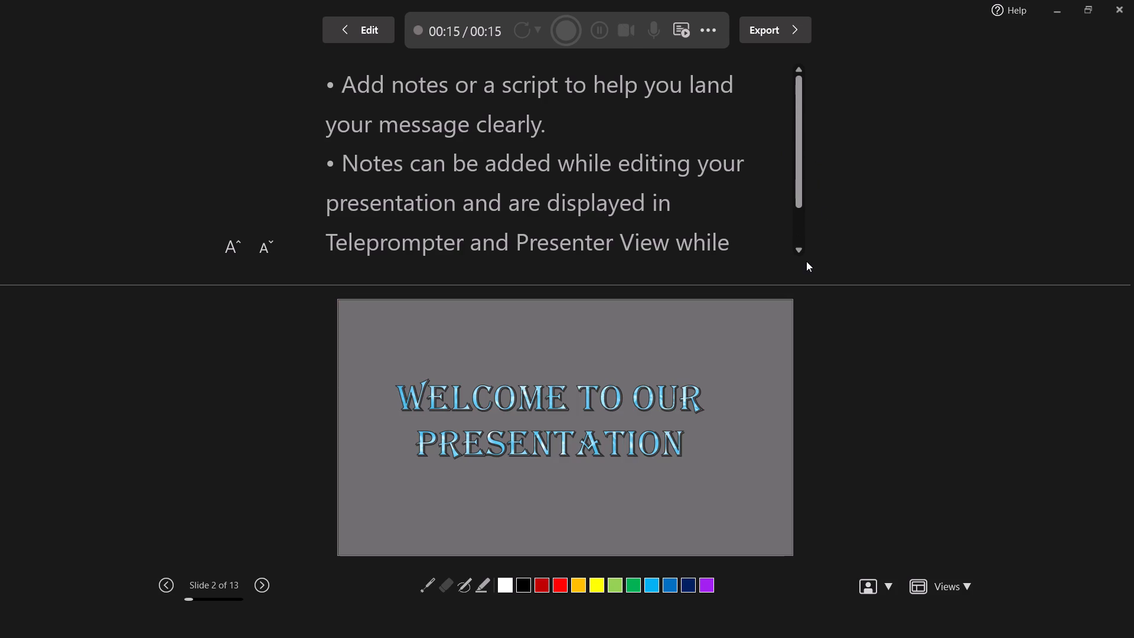
{"action": "left_click_drag", "start_coordinate": [806, 170], "coordinate": [805, 190]}
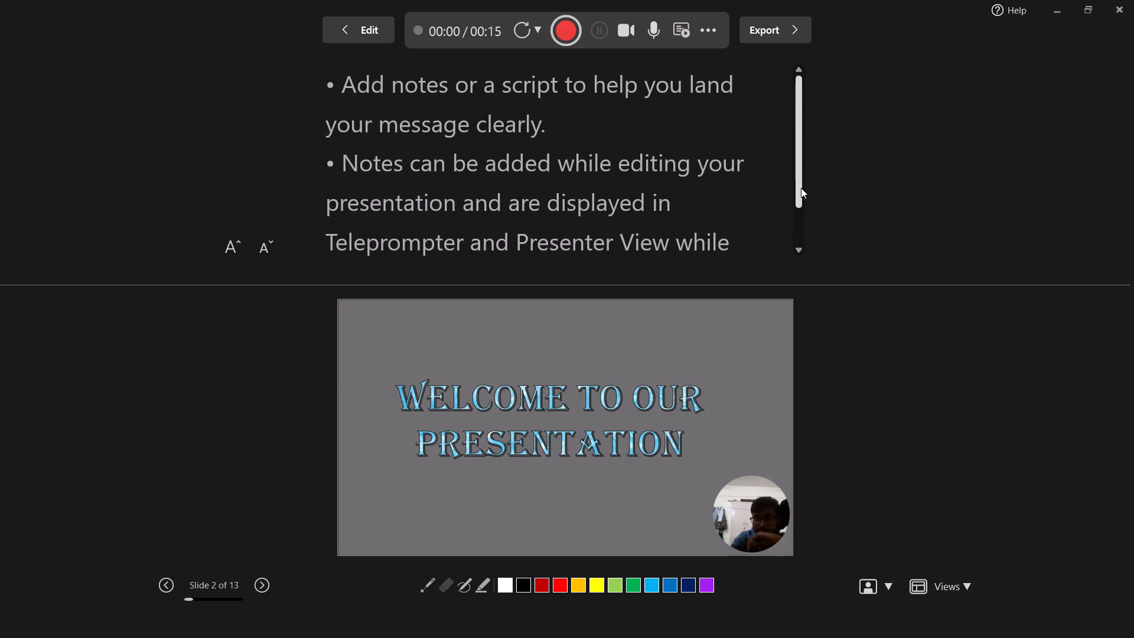
{"action": "left_click_drag", "start_coordinate": [801, 188], "coordinate": [816, 360]}
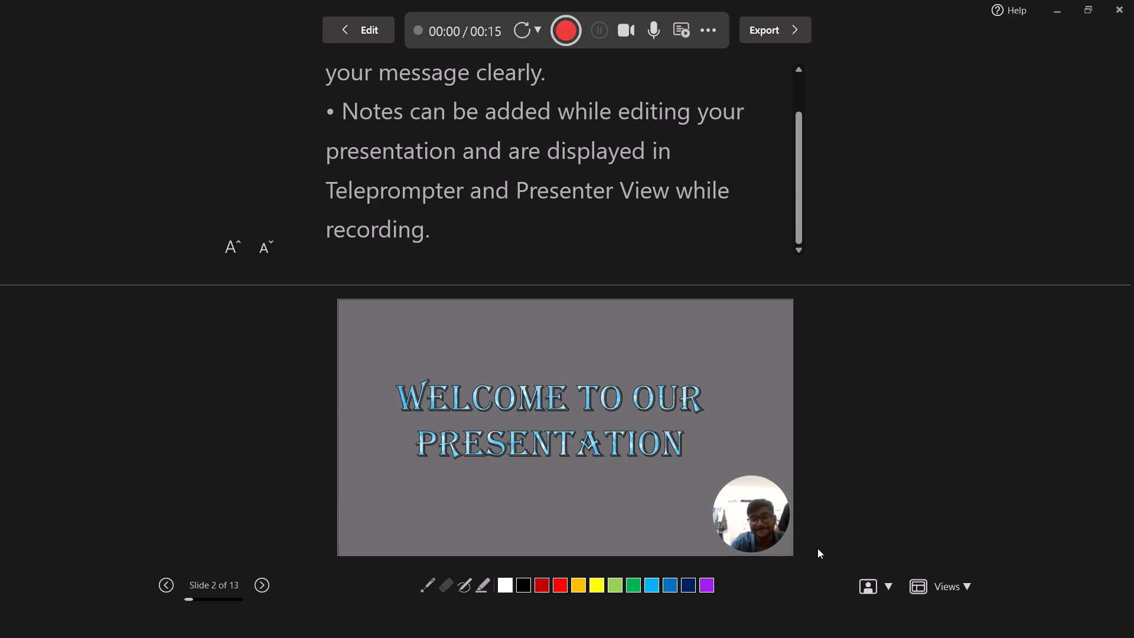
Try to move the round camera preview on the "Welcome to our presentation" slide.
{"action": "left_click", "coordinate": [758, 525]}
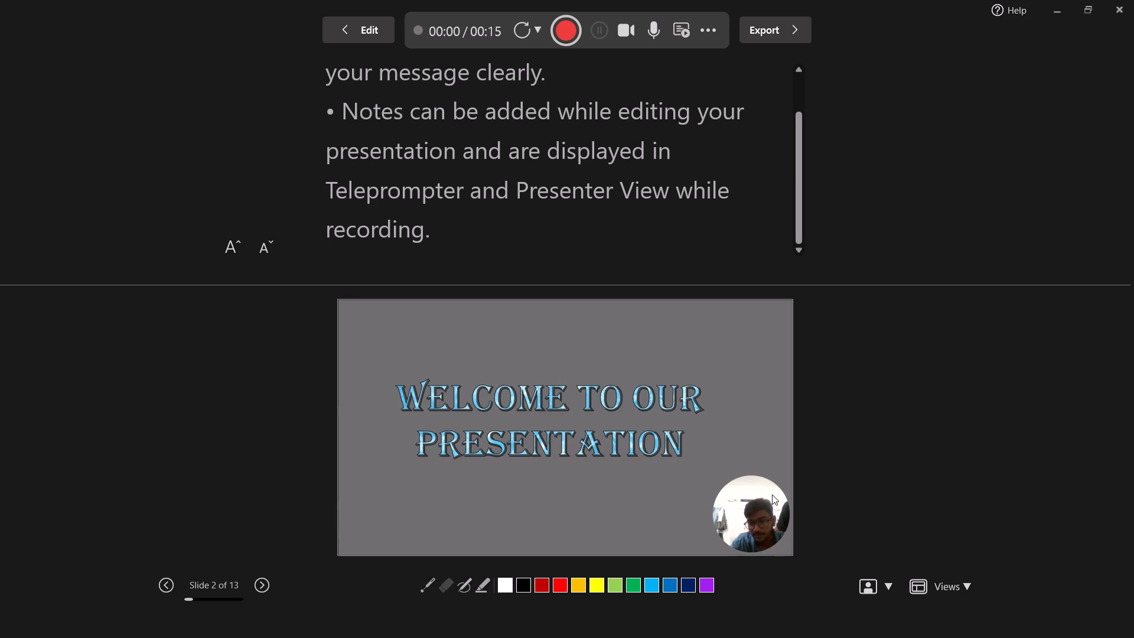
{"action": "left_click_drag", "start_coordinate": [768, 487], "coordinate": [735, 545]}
Open the camera mode choices for the face camera.
{"action": "left_click", "coordinate": [887, 588]}
{"action": "left_click", "coordinate": [942, 474]}
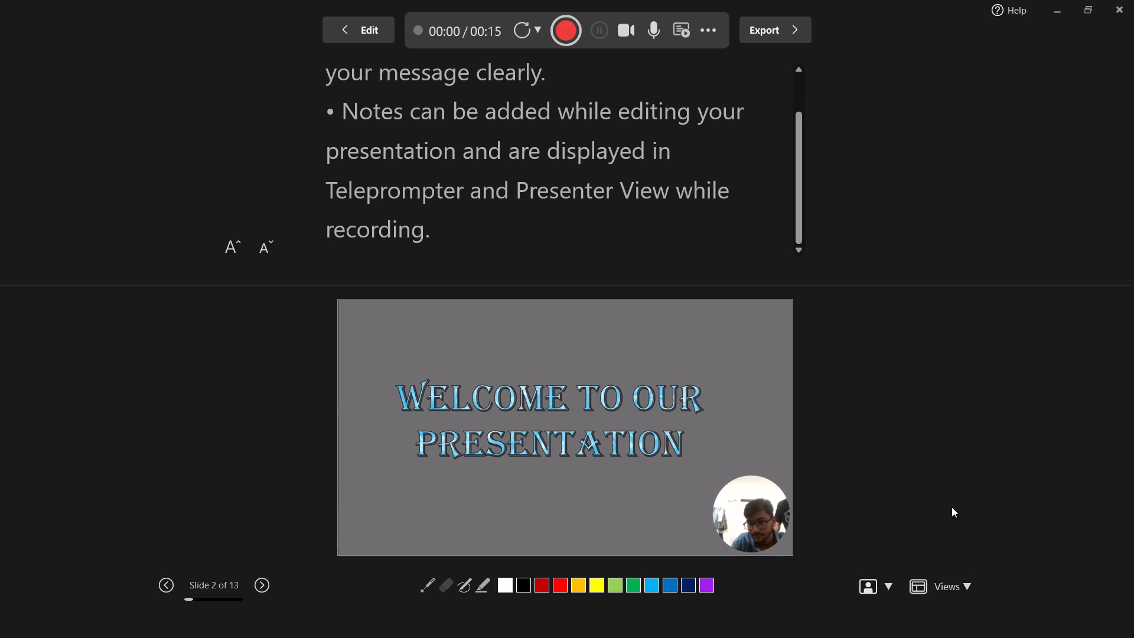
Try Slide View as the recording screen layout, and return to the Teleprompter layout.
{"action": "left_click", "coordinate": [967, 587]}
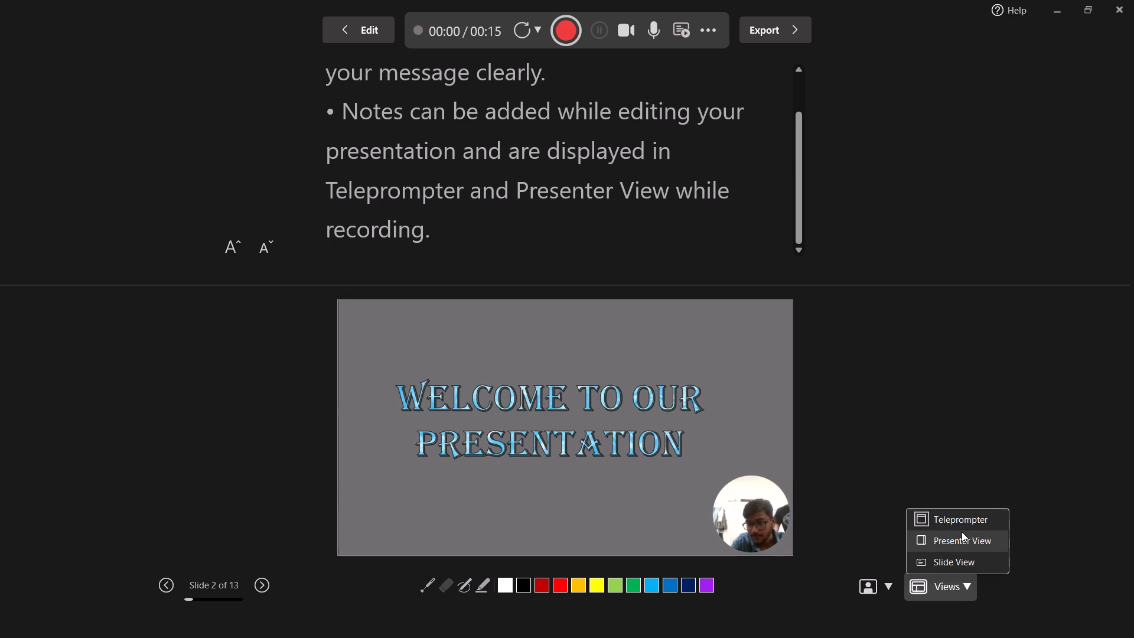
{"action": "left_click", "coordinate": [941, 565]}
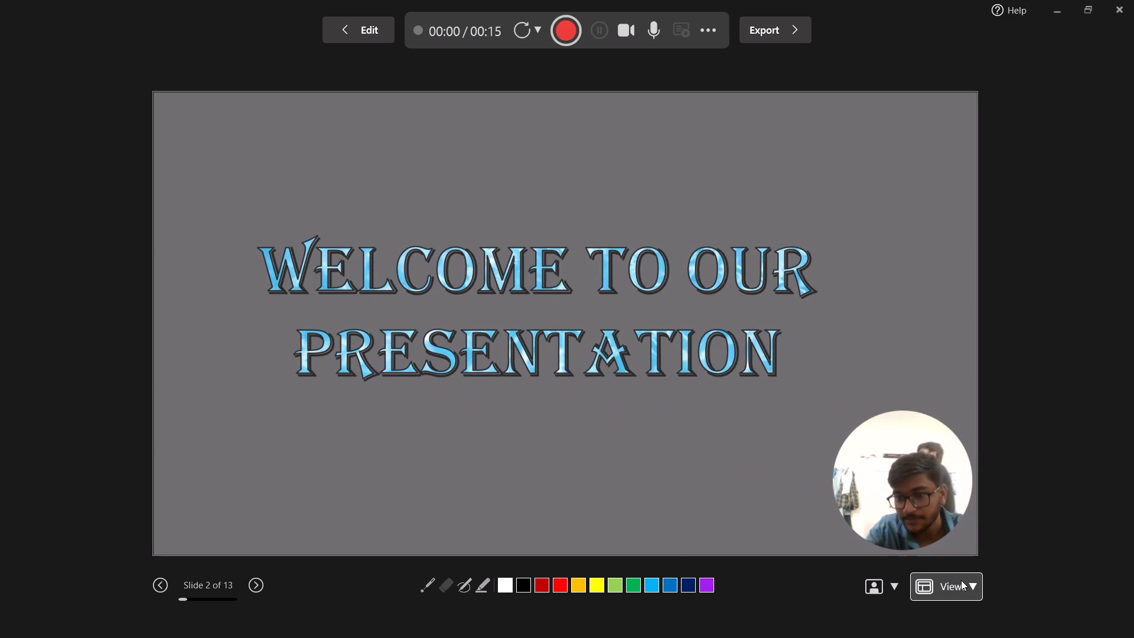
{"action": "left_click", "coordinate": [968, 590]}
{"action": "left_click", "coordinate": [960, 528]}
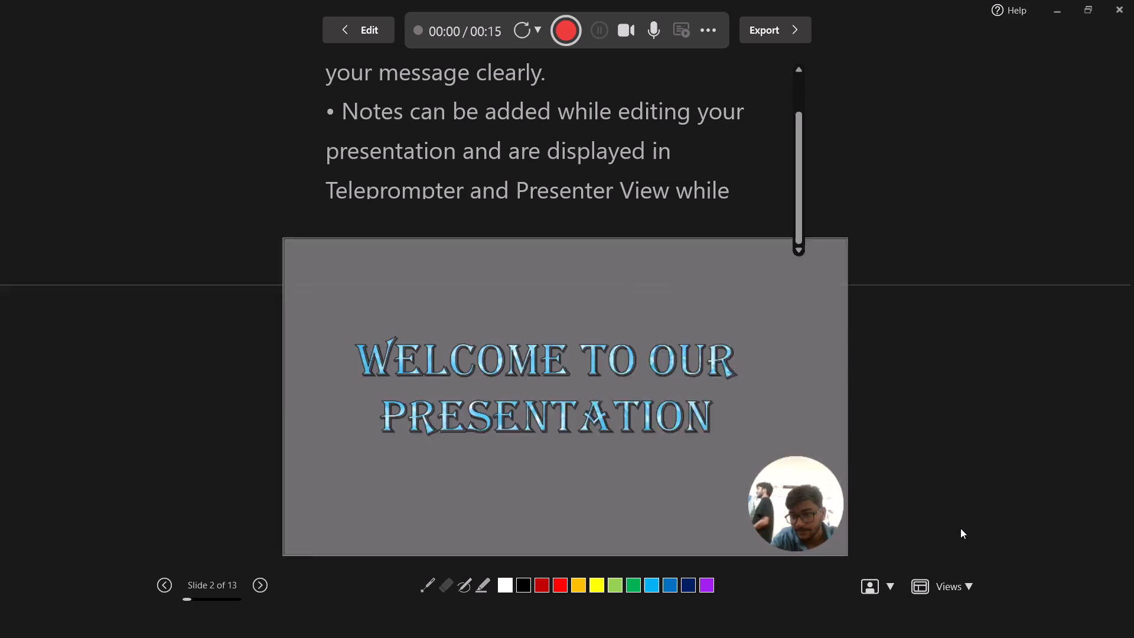
Switch the recording screen layout to Presenter View.
{"action": "left_click", "coordinate": [958, 585]}
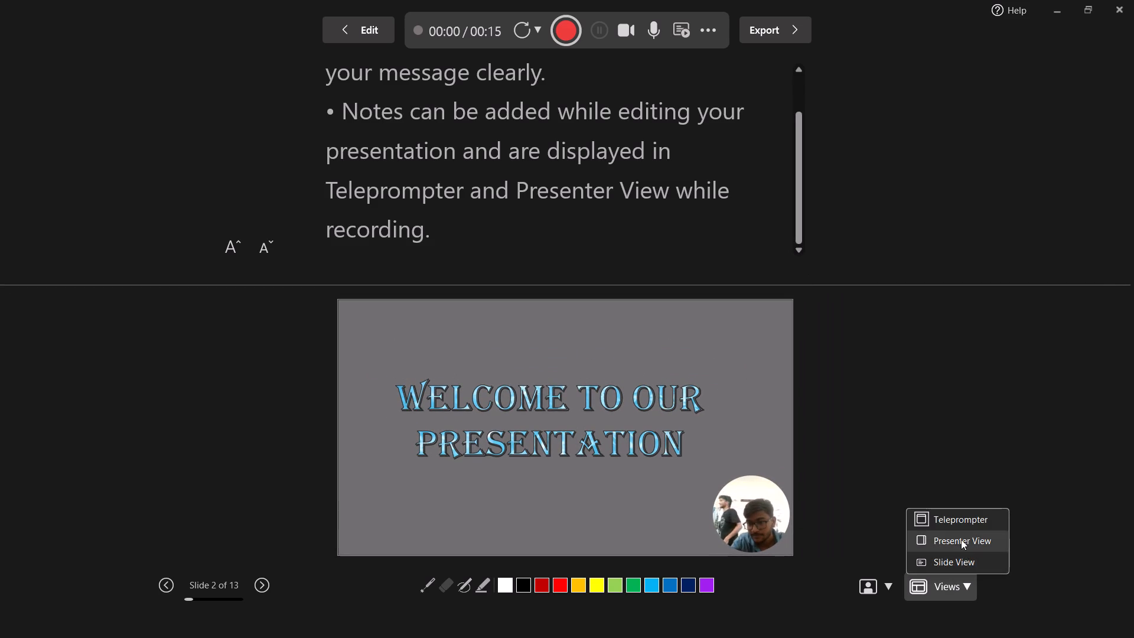
{"action": "left_click", "coordinate": [961, 539]}
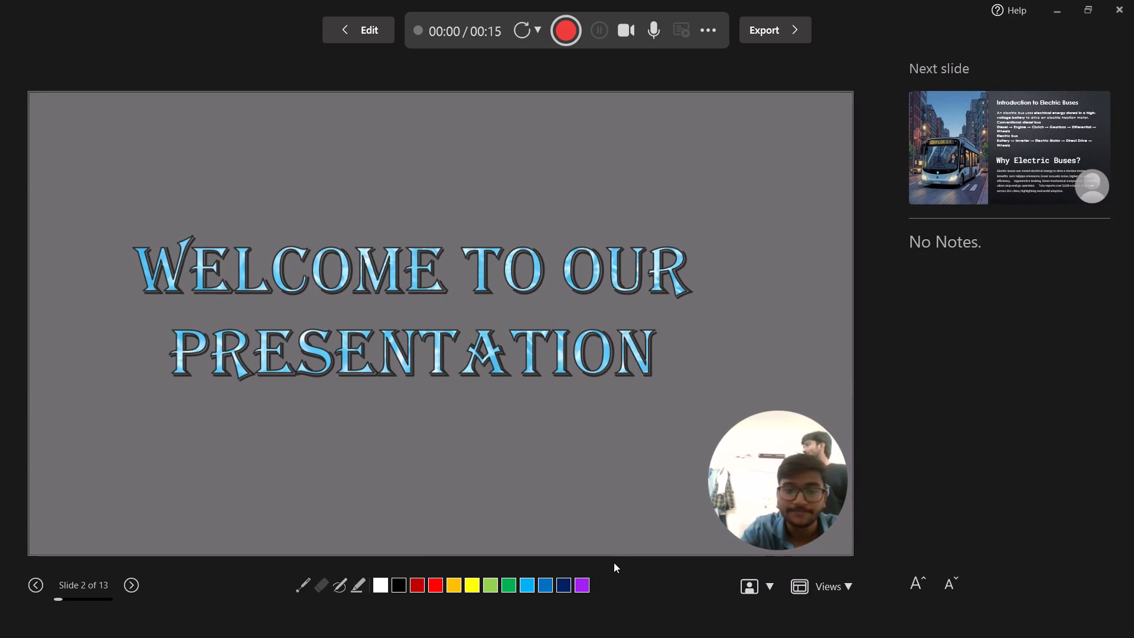
Advance to slide 4, "Case Selection – Tata Starbus 9/12 EV", and start recording from it.
{"action": "left_click", "coordinate": [126, 587]}
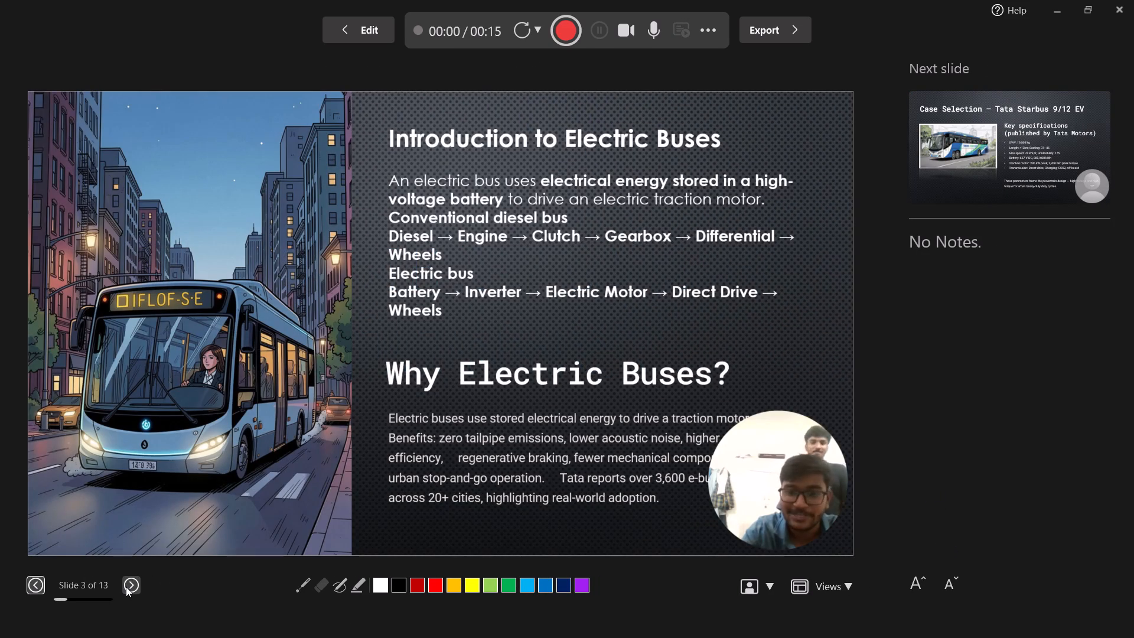
{"action": "double_click", "coordinate": [128, 588]}
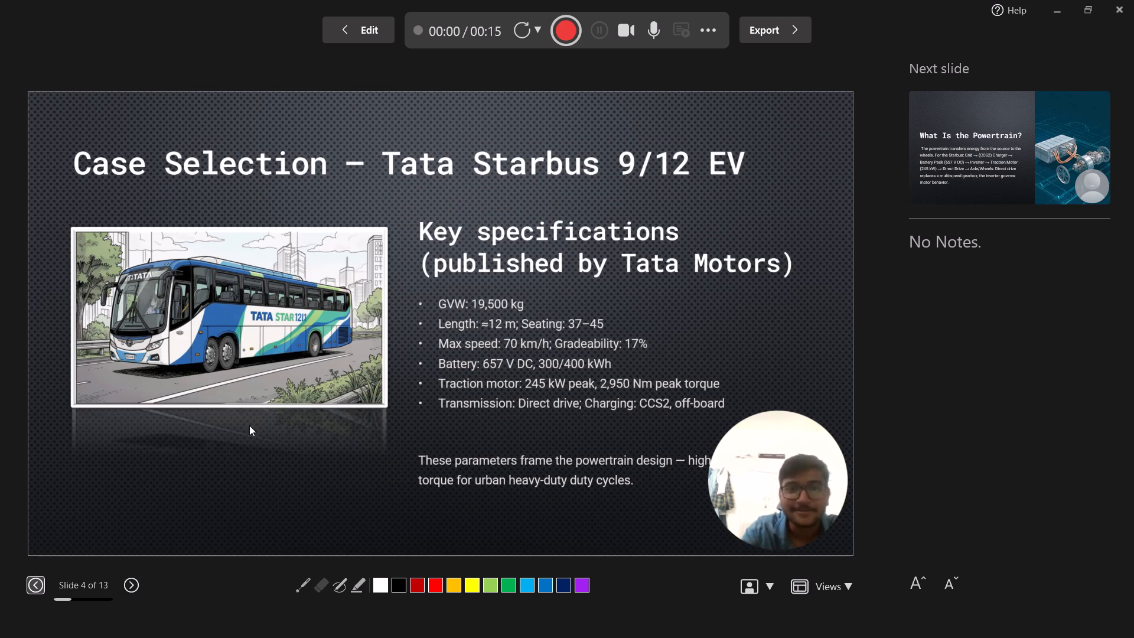
{"action": "left_click", "coordinate": [569, 25]}
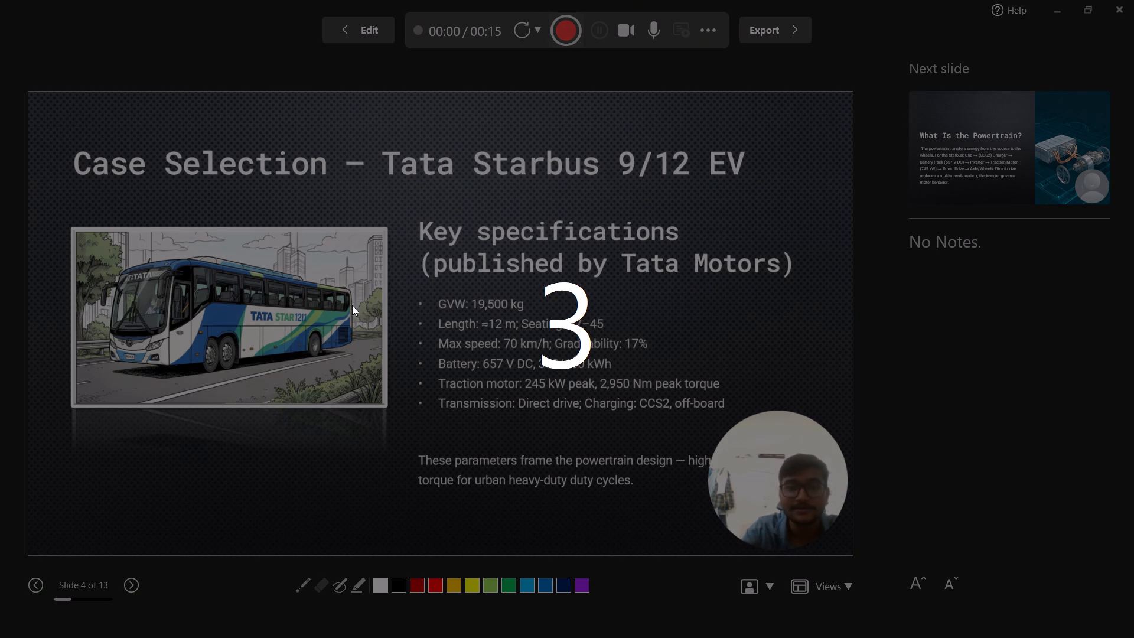
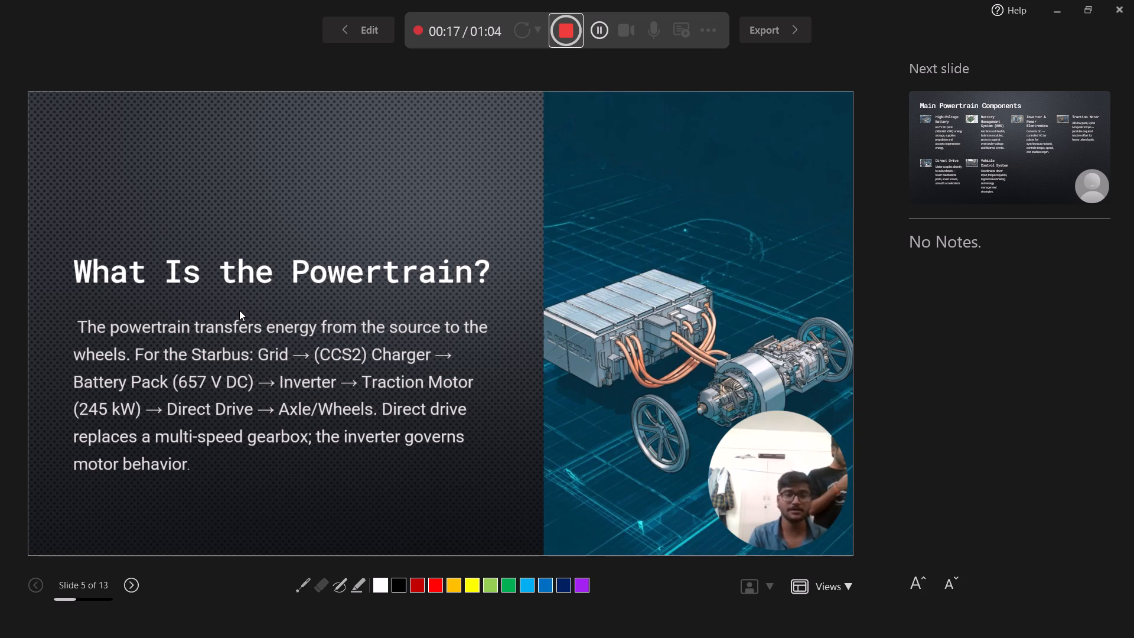
Continue the recording onto slide 6, "Main Powertrain Components", and stop recording after narrating it.
{"action": "key", "text": "Right"}
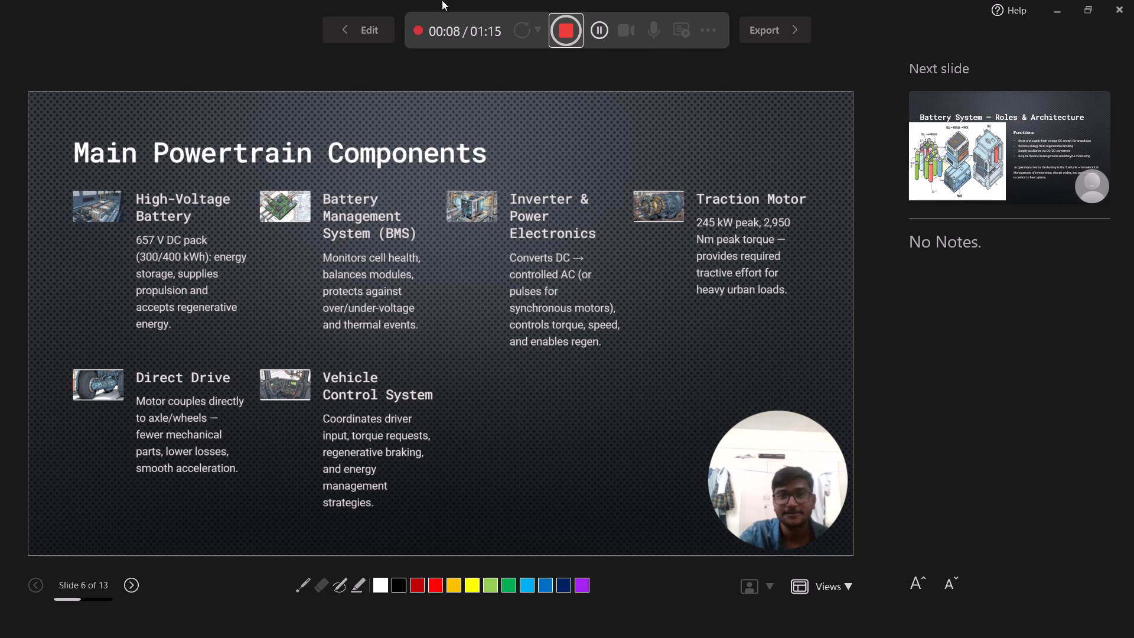
{"action": "double_click", "coordinate": [560, 30]}
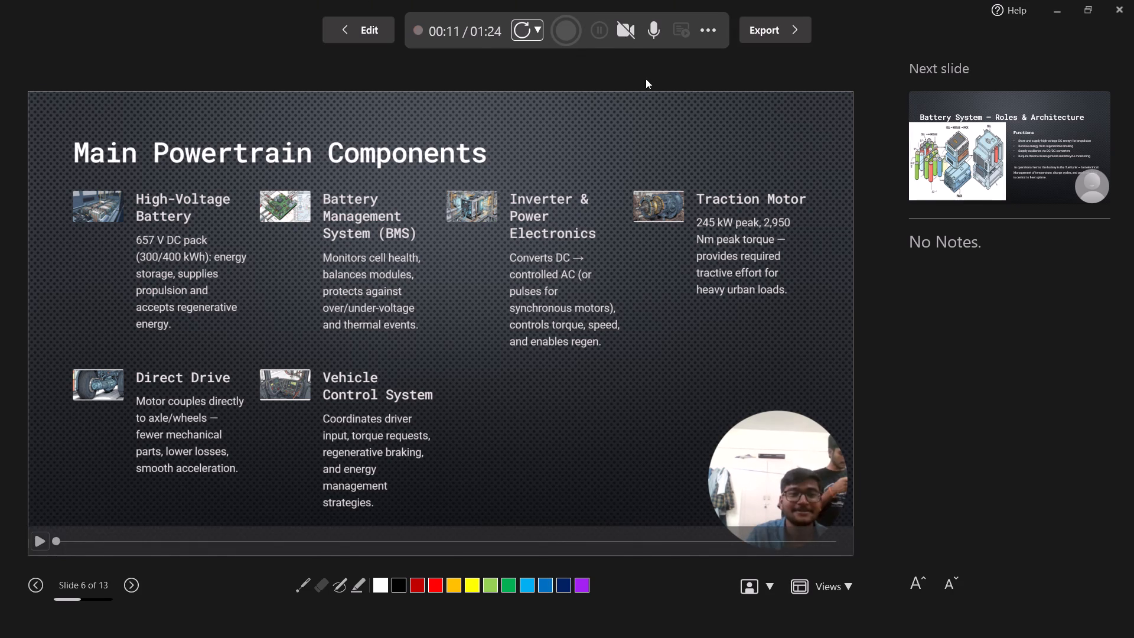
Open the video export options for the recorded presentation.
{"action": "left_click", "coordinate": [773, 30]}
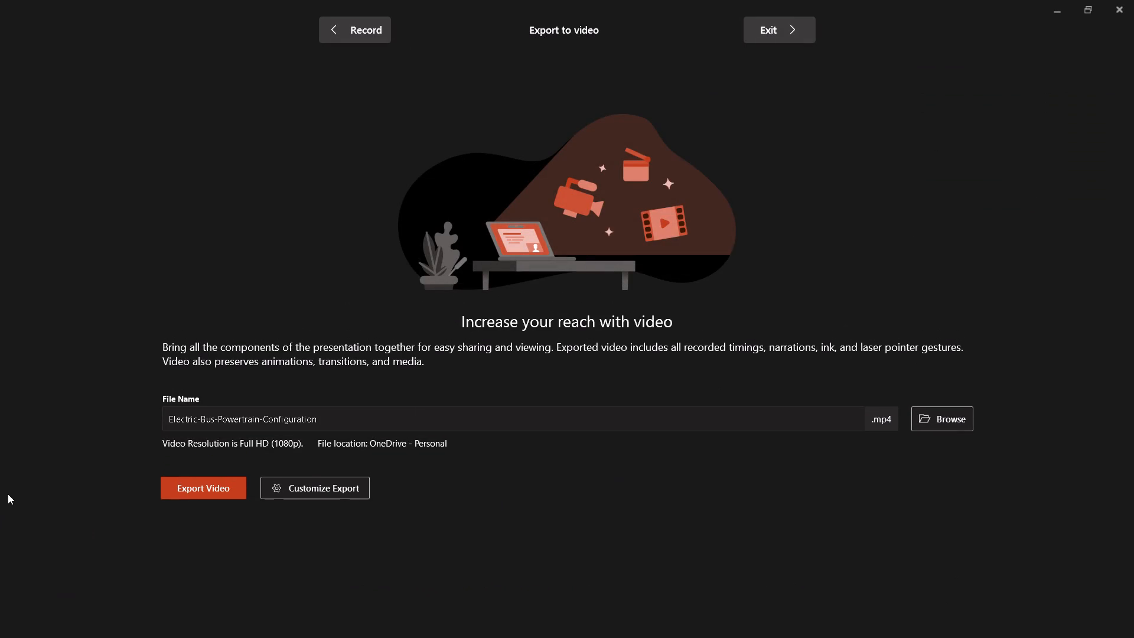
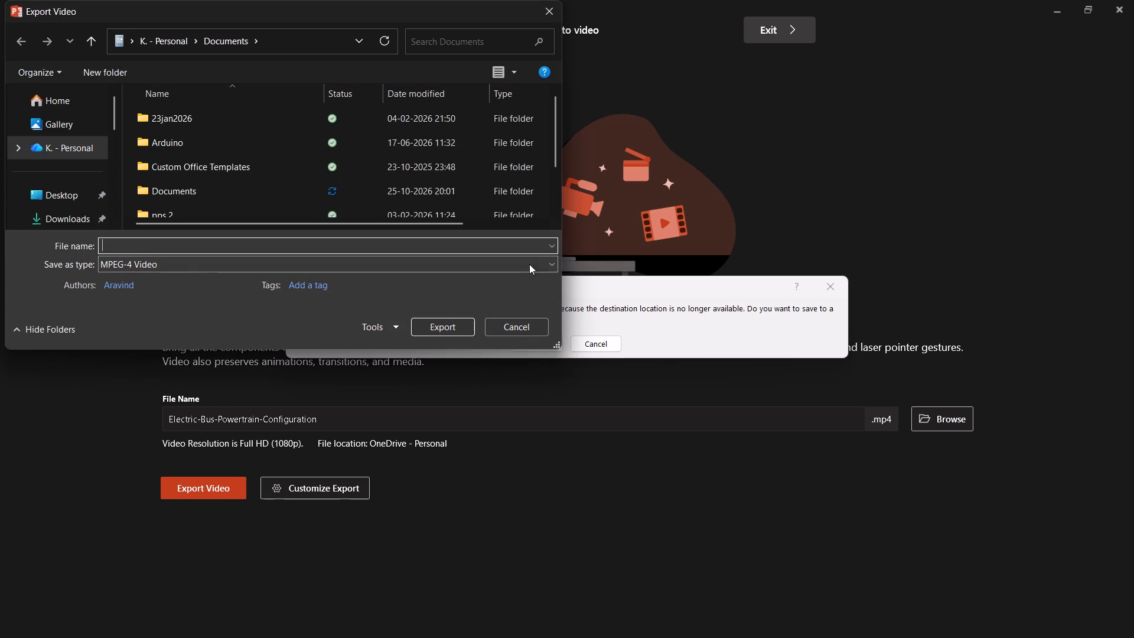
Name the video demo, keep the MPEG-4 Video format, and export it to the Documents folder.
{"action": "left_click", "coordinate": [552, 261]}
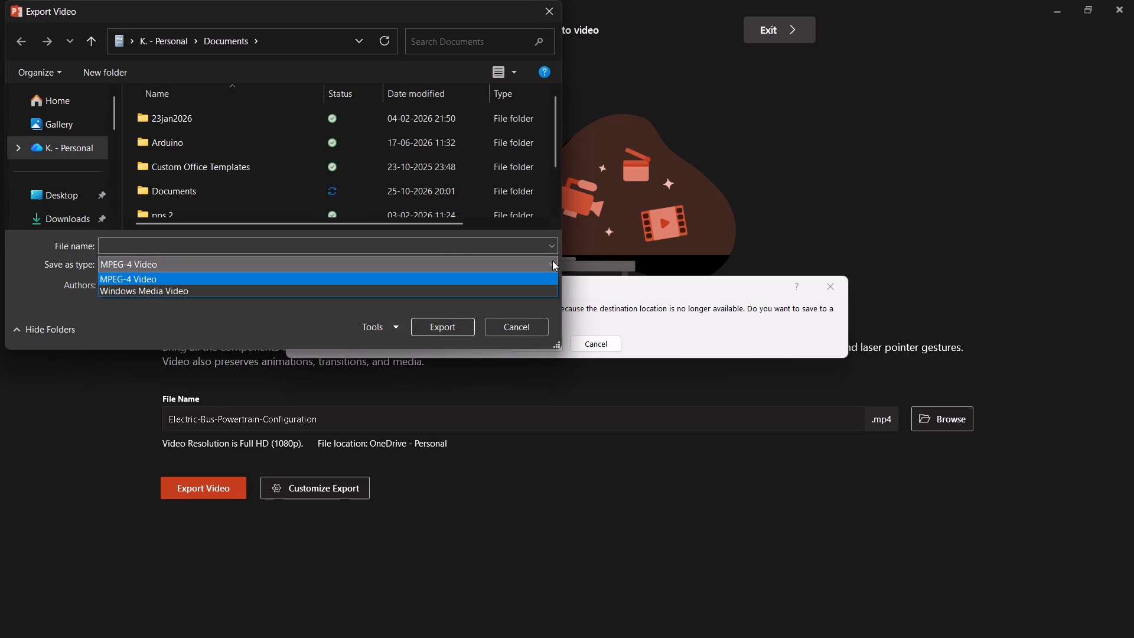
{"action": "left_click", "coordinate": [261, 235]}
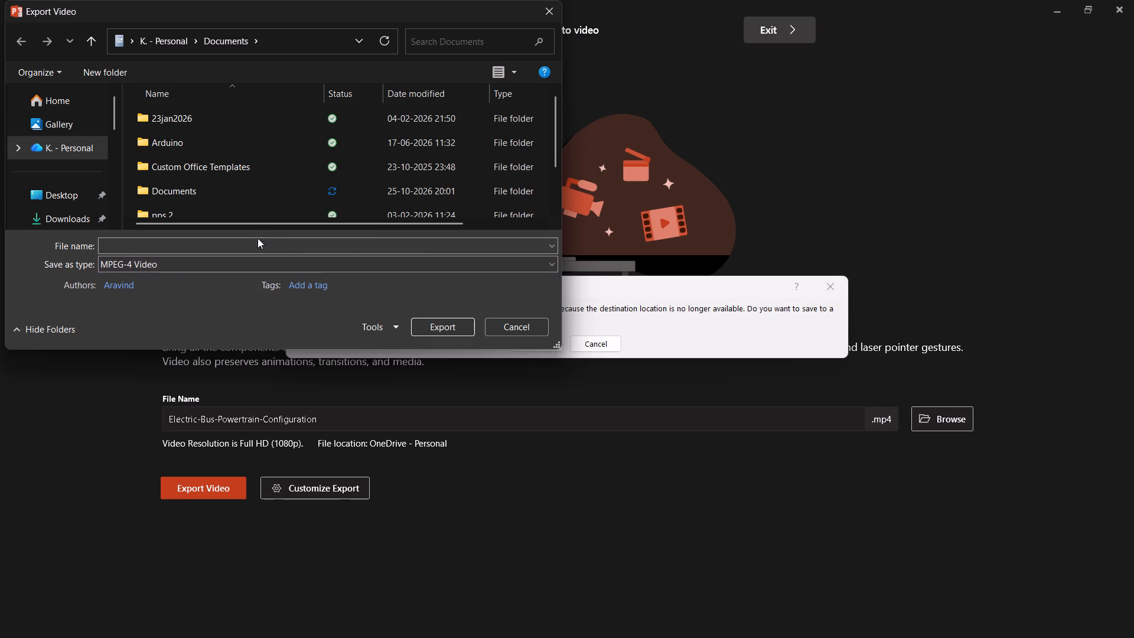
{"action": "left_click", "coordinate": [258, 238]}
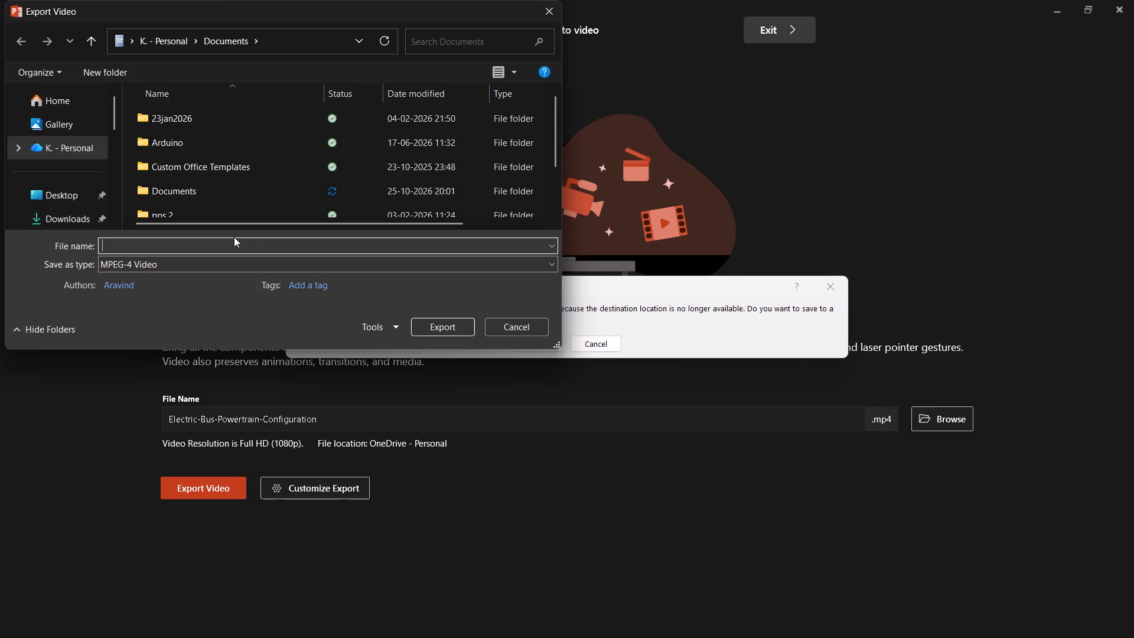
{"action": "key", "text": "c"}
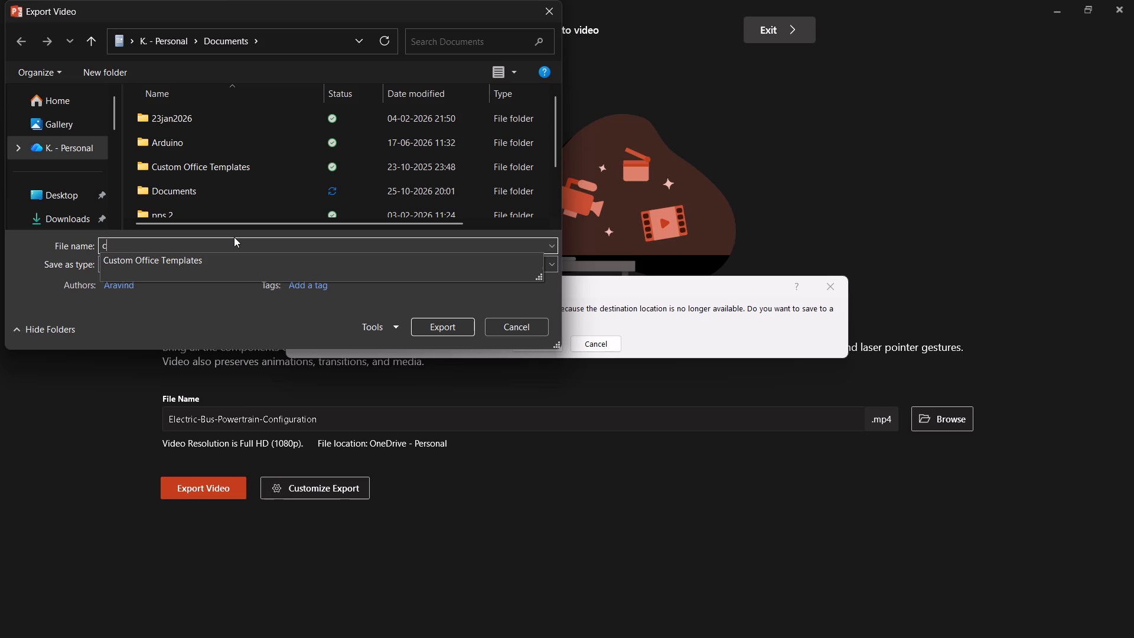
{"action": "type", "text": "us"}
{"action": "key", "text": "BackSpace"}
{"action": "key", "text": "BackSpace"}
{"action": "key", "text": "BackSpace"}
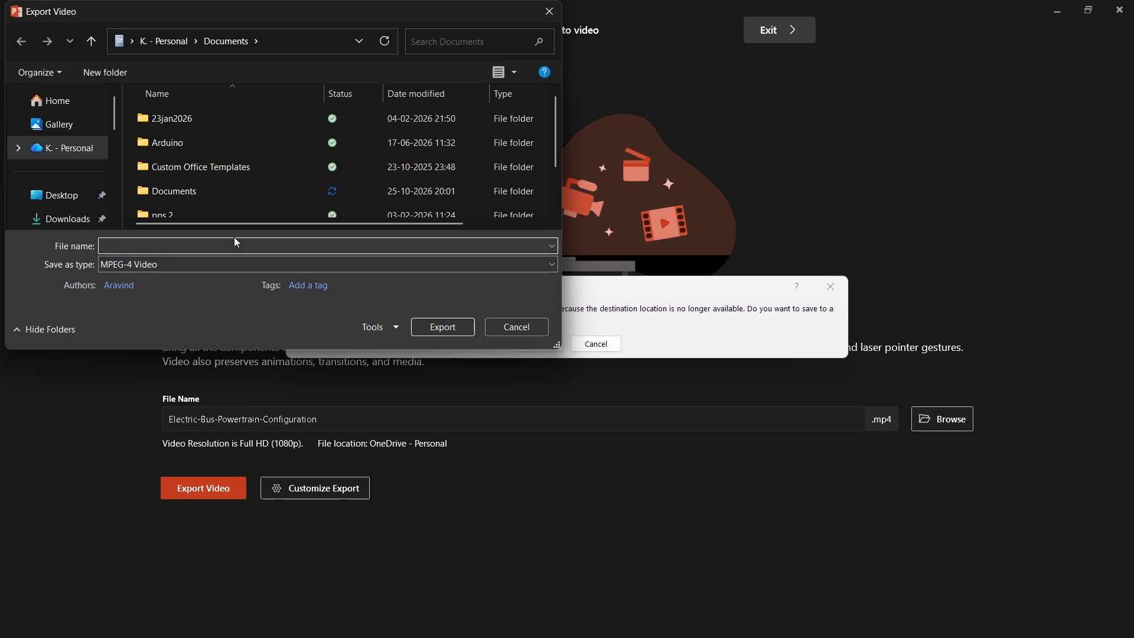
{"action": "type", "text": "demo"}
{"action": "double_click", "coordinate": [441, 325]}
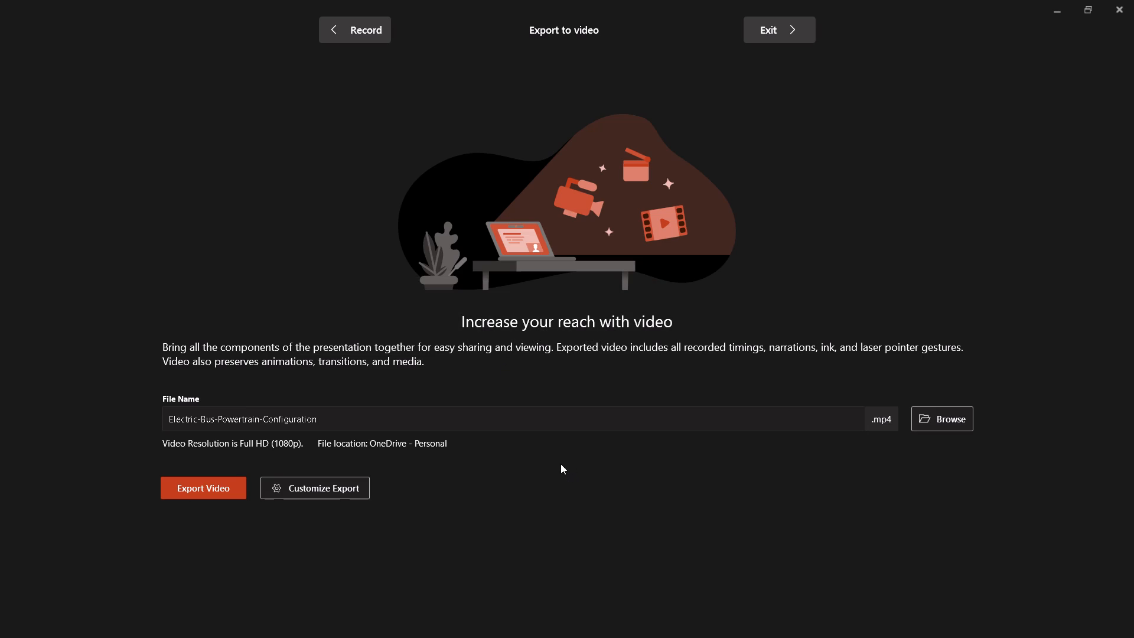
Start exporting the video as Electric-Bus-Powertrain-Configuration.mp4 in Full HD (1080p) to OneDrive - Personal.
{"action": "left_click", "coordinate": [212, 481]}
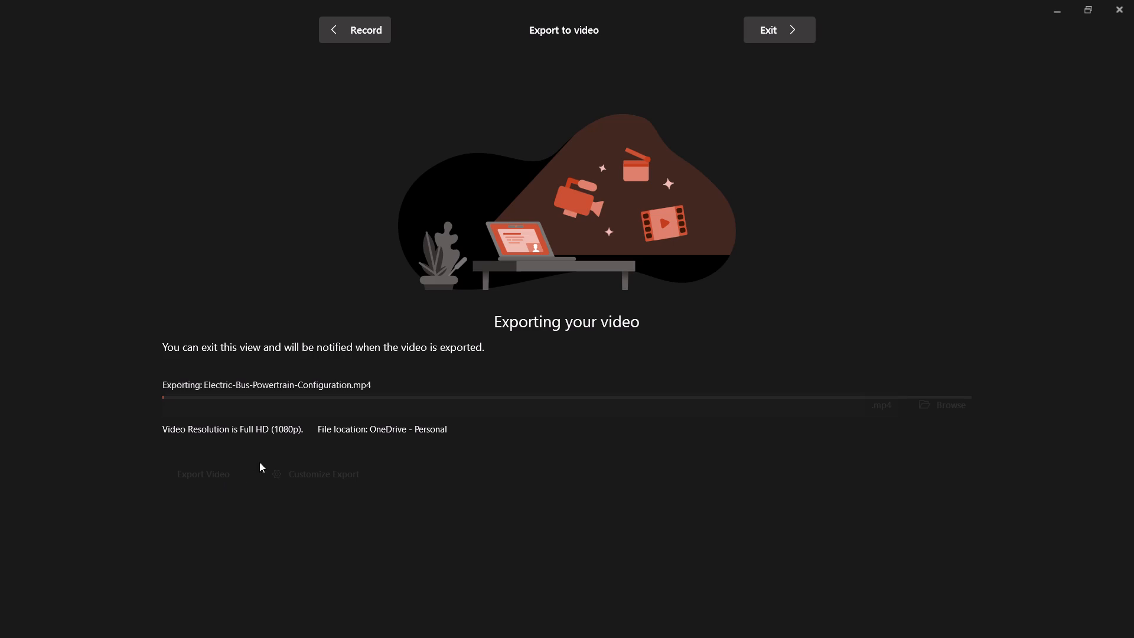
{"action": "left_click", "coordinate": [271, 436]}
{"action": "left_click_drag", "start_coordinate": [367, 396], "coordinate": [637, 385]}
Leave the export view and the full-screen slide to return to the normal editing view.
{"action": "left_click", "coordinate": [1060, 10]}
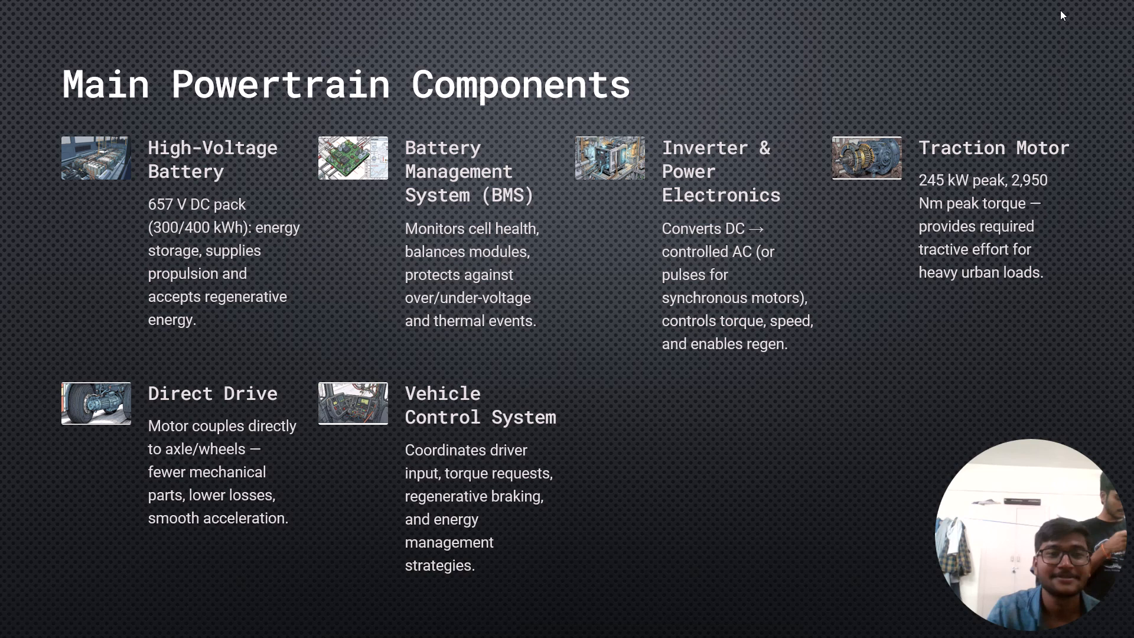
{"action": "key", "text": "Escape"}
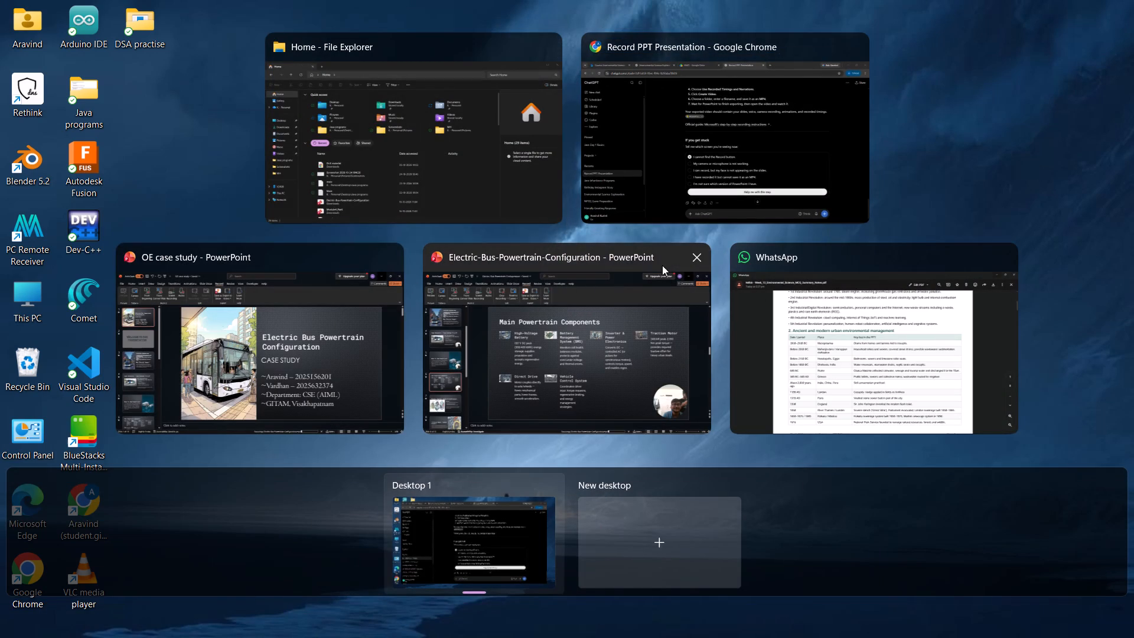
Return to the Electric-Bus-Powertrain-Configuration presentation and play the camera recording on the Main Powertrain Components slide.
{"action": "left_click", "coordinate": [517, 359]}
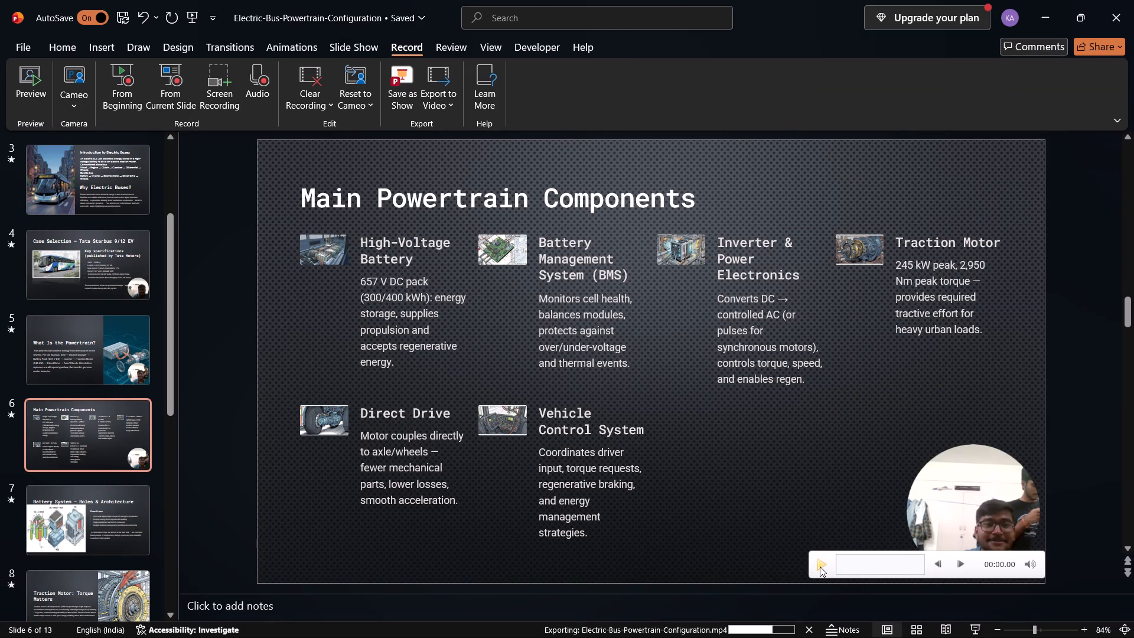
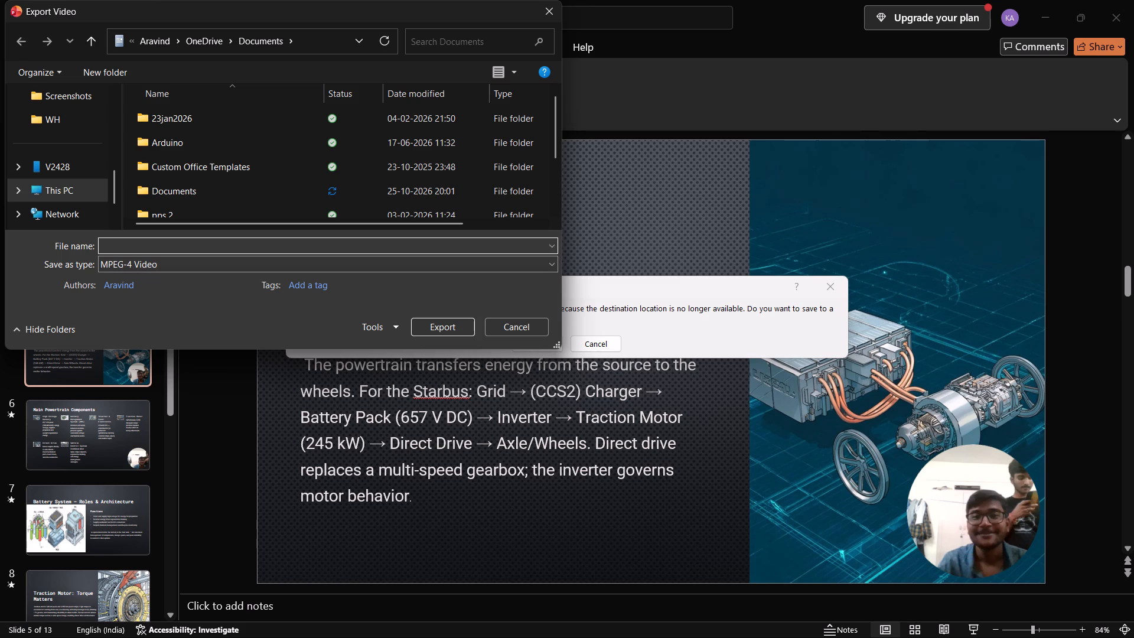
Name the video demo.mp4, choose the Desktop as the new destination, and export it as MPEG-4 Video.
{"action": "left_click", "coordinate": [204, 242]}
{"action": "type", "text": "demo"}
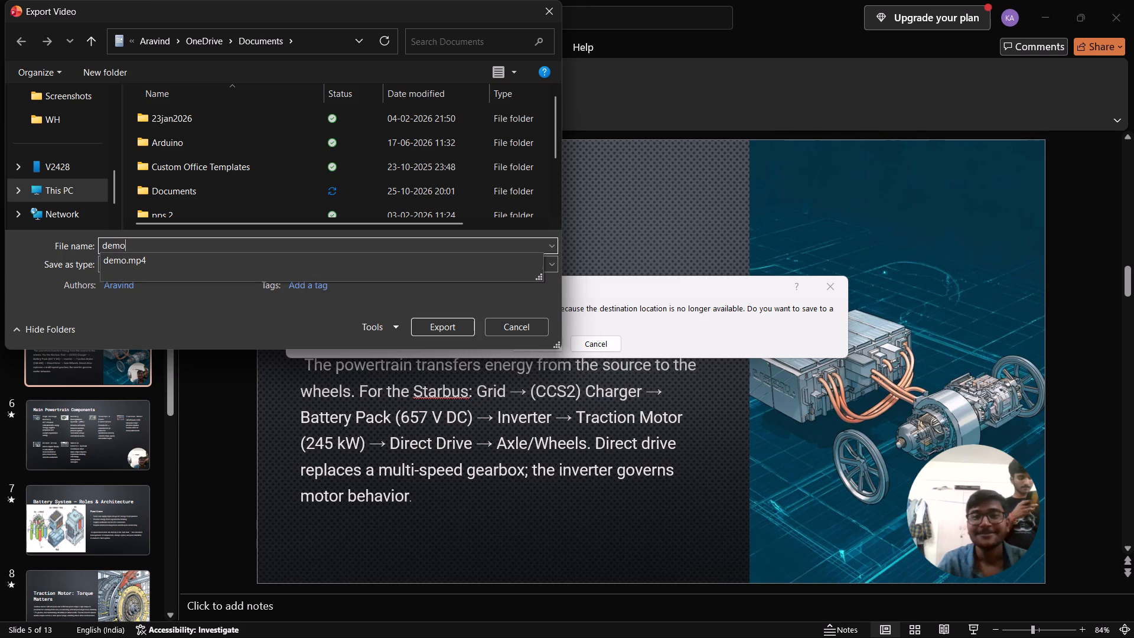
{"action": "left_click", "coordinate": [148, 254]}
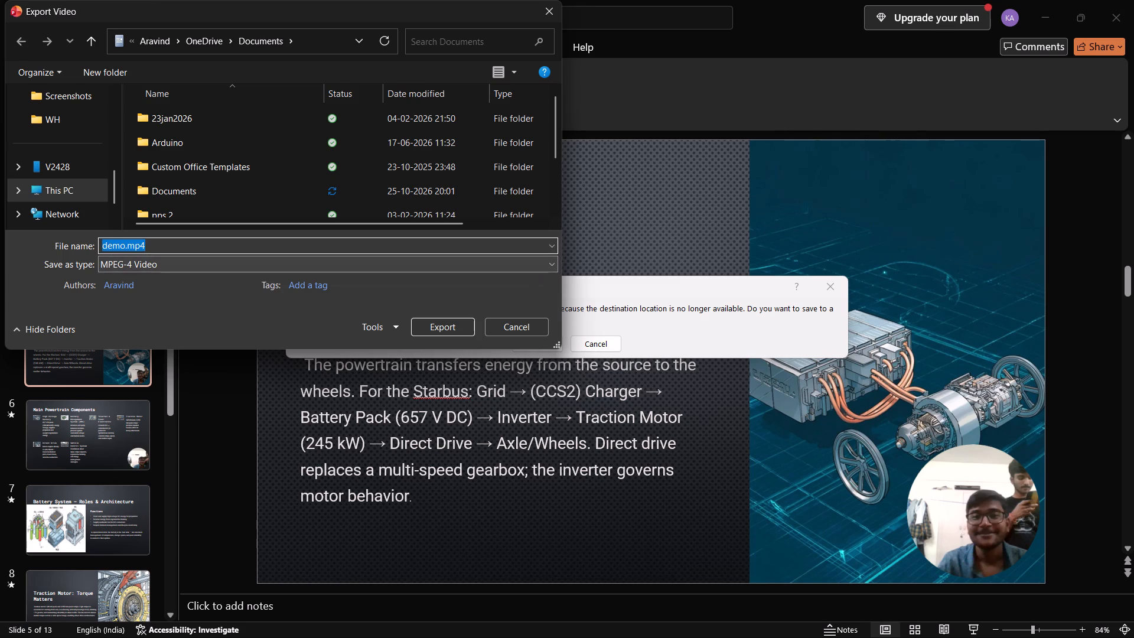
{"action": "scroll", "coordinate": [62, 187], "scroll_direction": "up", "scroll_amount": 5}
{"action": "left_click", "coordinate": [63, 188]}
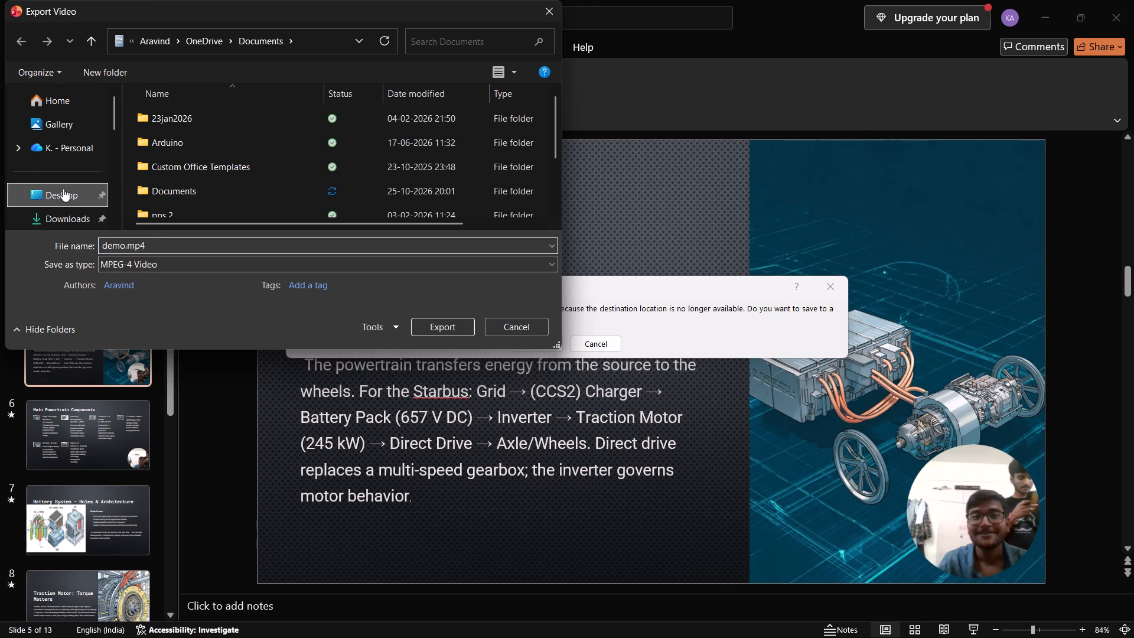
{"action": "left_click", "coordinate": [442, 325]}
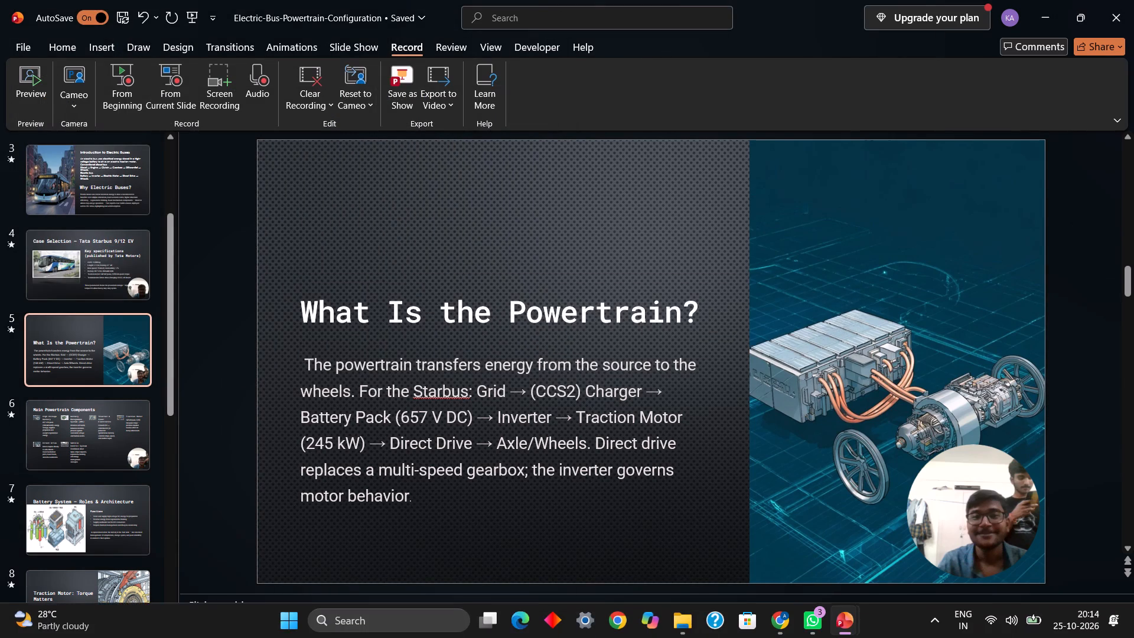
Minimize the presentation, open the exported demo video from the desktop, and start playing it in Media Player.
{"action": "left_click", "coordinate": [1043, 12]}
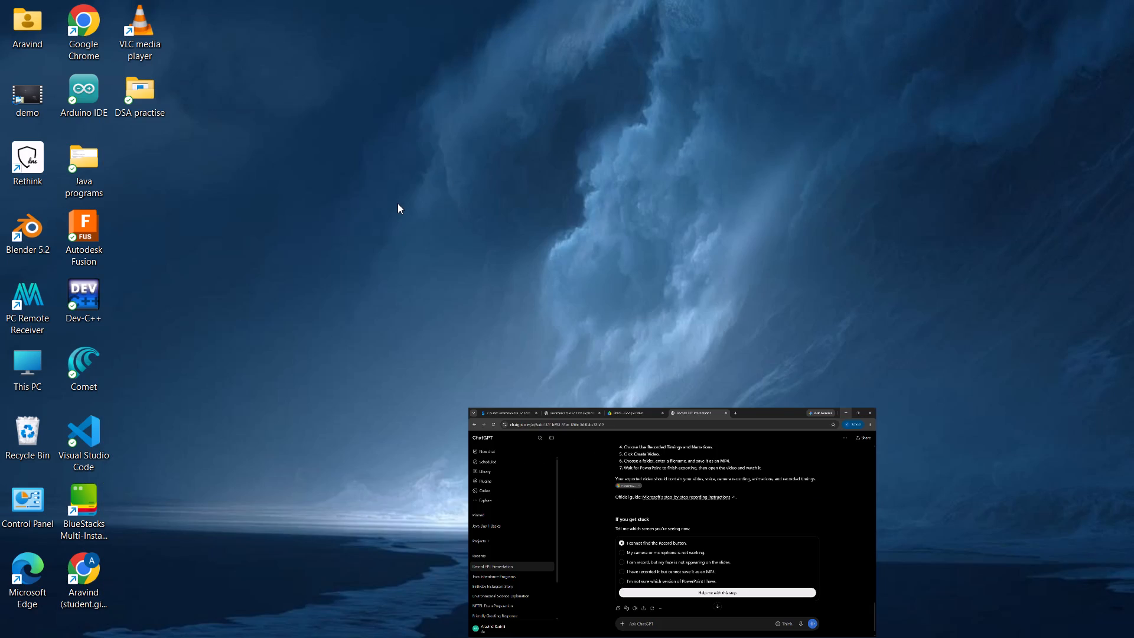
{"action": "double_click", "coordinate": [26, 87]}
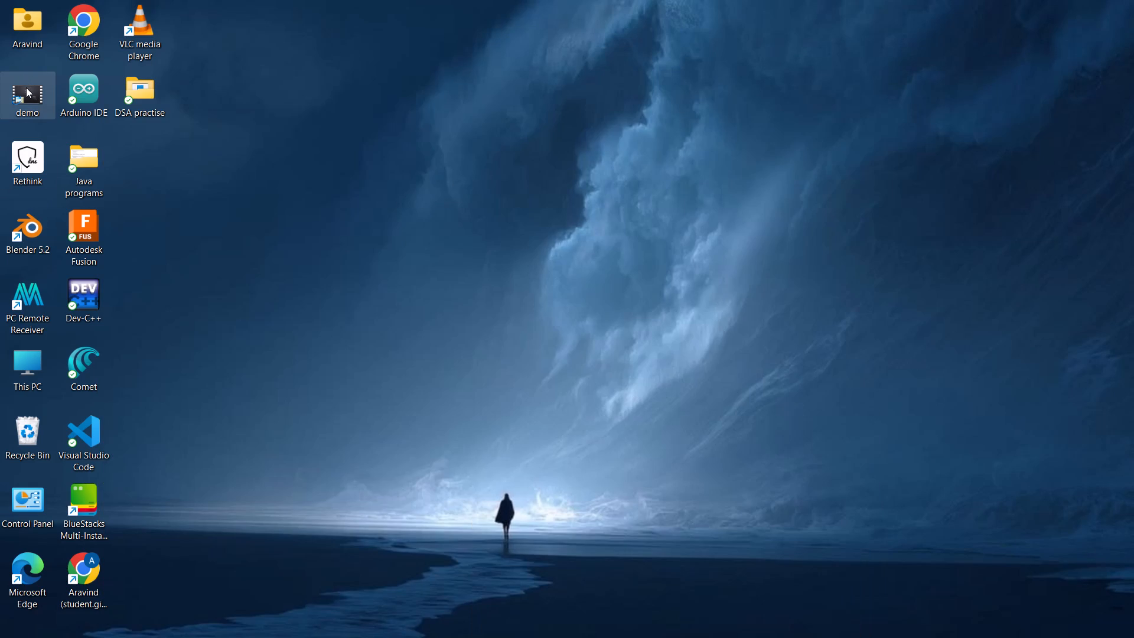
{"action": "left_click", "coordinate": [427, 330]}
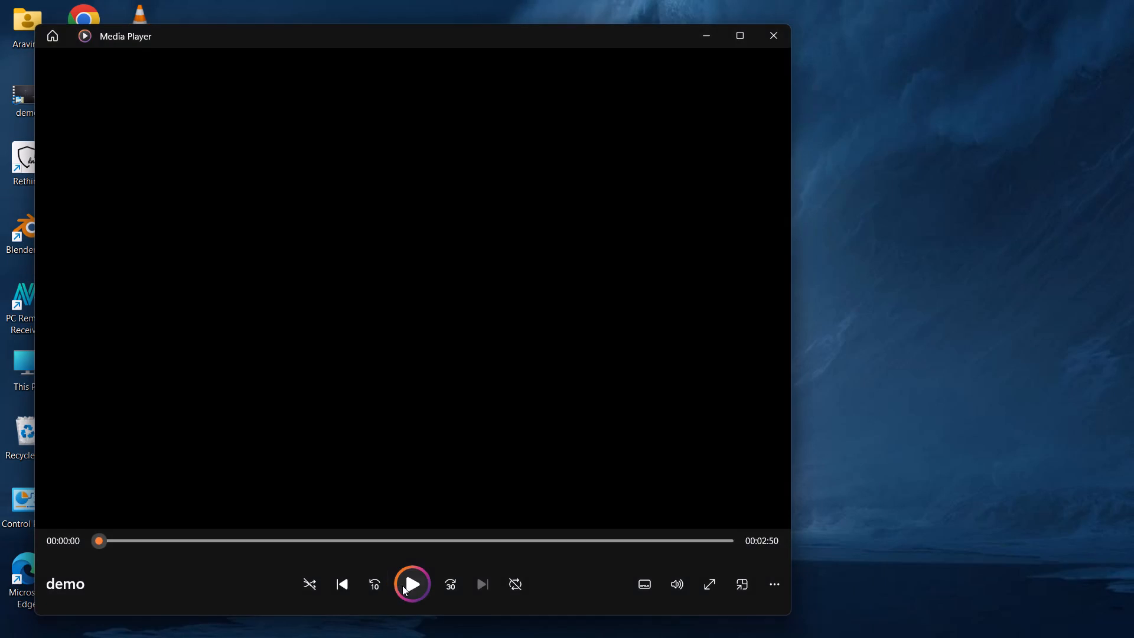
{"action": "left_click", "coordinate": [409, 587]}
{"action": "double_click", "coordinate": [409, 587]}
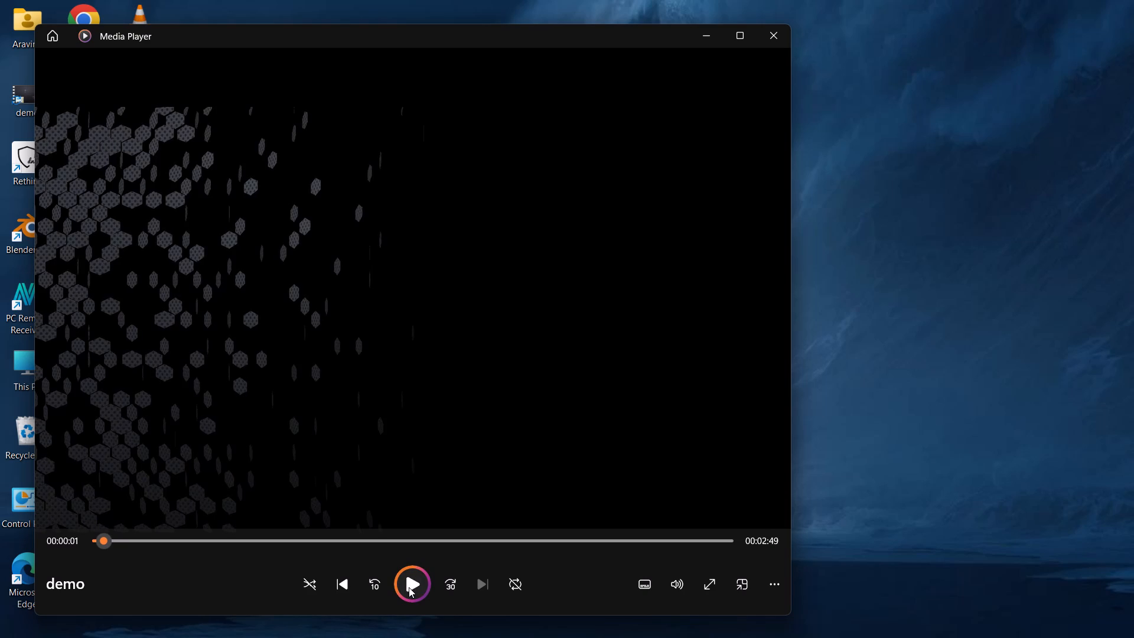
{"action": "left_click", "coordinate": [390, 580]}
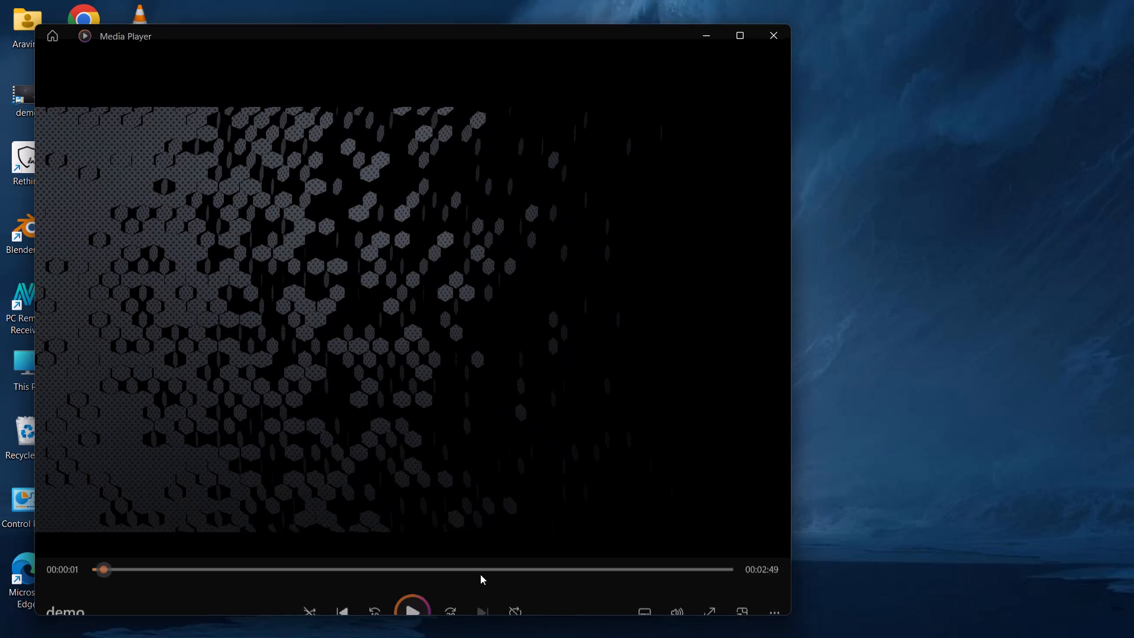
{"action": "left_click", "coordinate": [413, 584]}
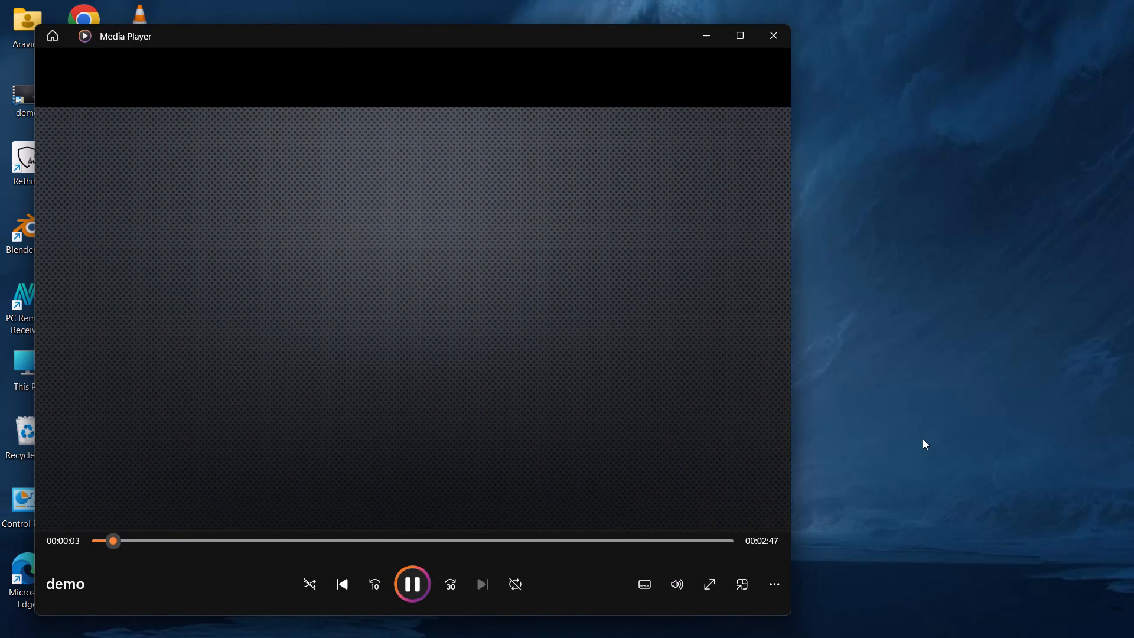
Skip forward through the demo video in 30-second jumps to check the recorded slides and face camera.
{"action": "key", "text": "Right"}
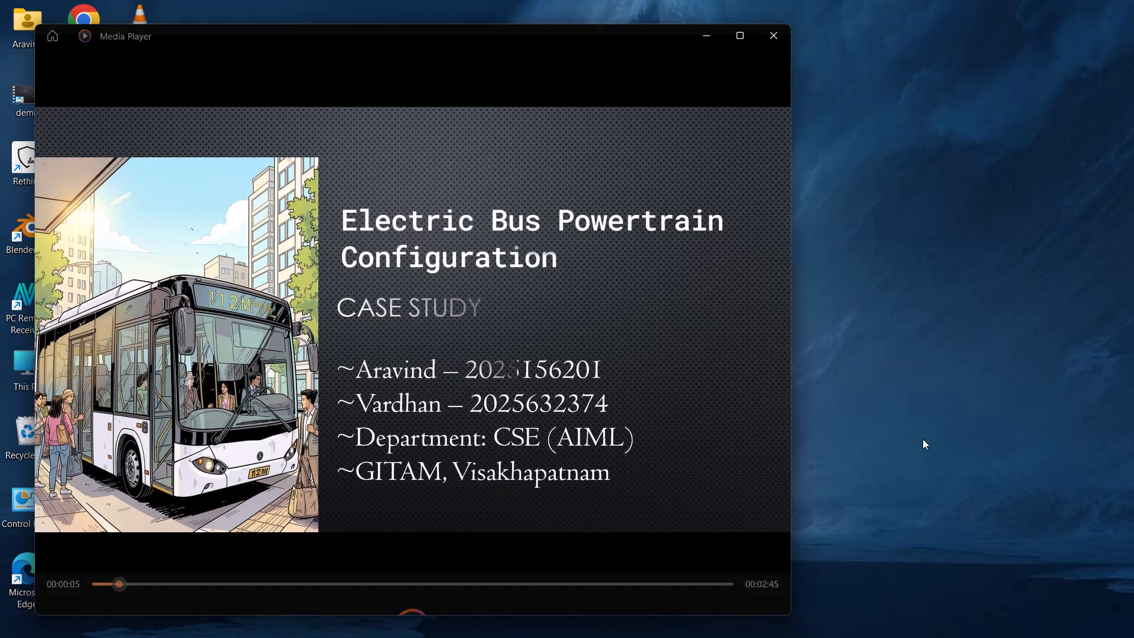
{"action": "key", "text": "Right"}
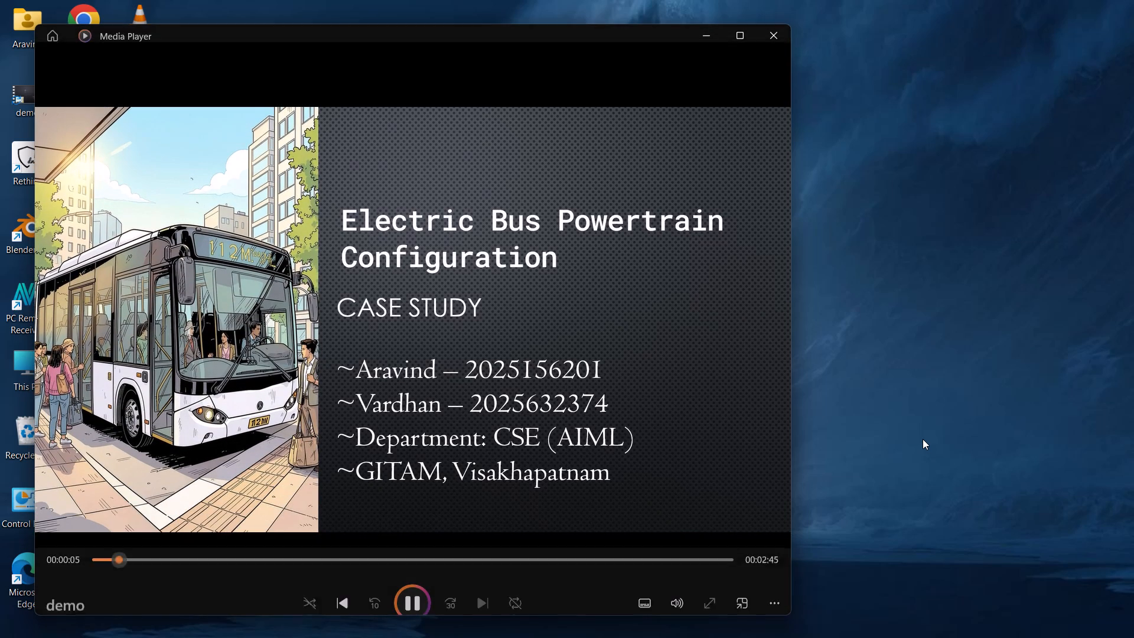
{"action": "key", "text": "Right"}
{"action": "key", "text": "Right"}
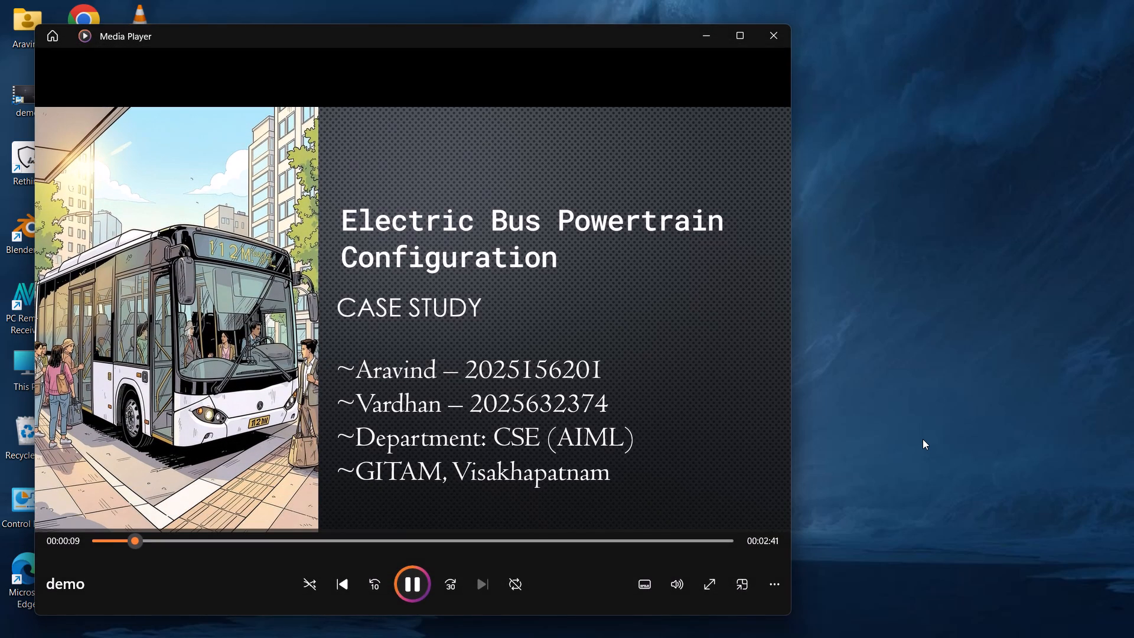
{"action": "left_click", "coordinate": [458, 584]}
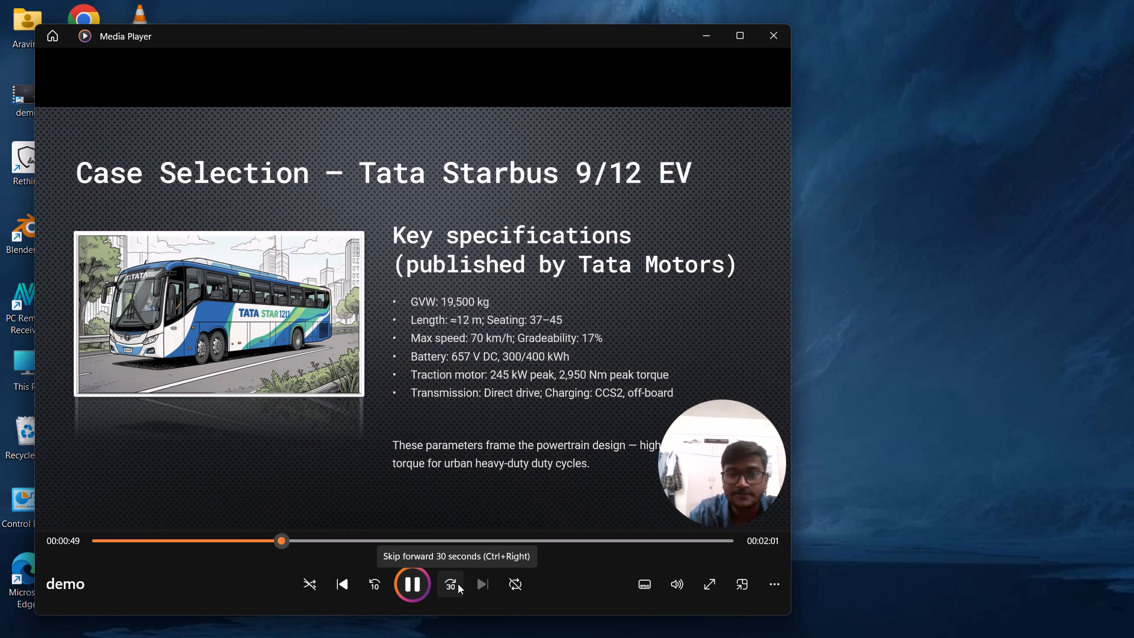
{"action": "left_click", "coordinate": [458, 584]}
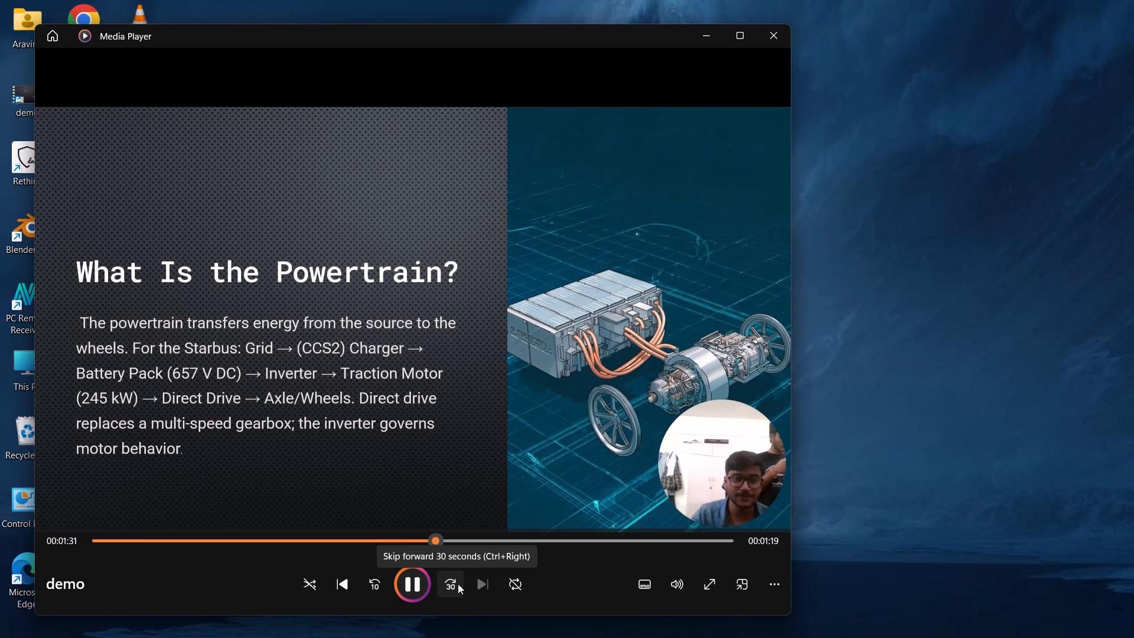
Skip forward through the rest of the demo video to check up to the closing THANK U! slide, and close Media Player.
{"action": "left_click", "coordinate": [458, 584]}
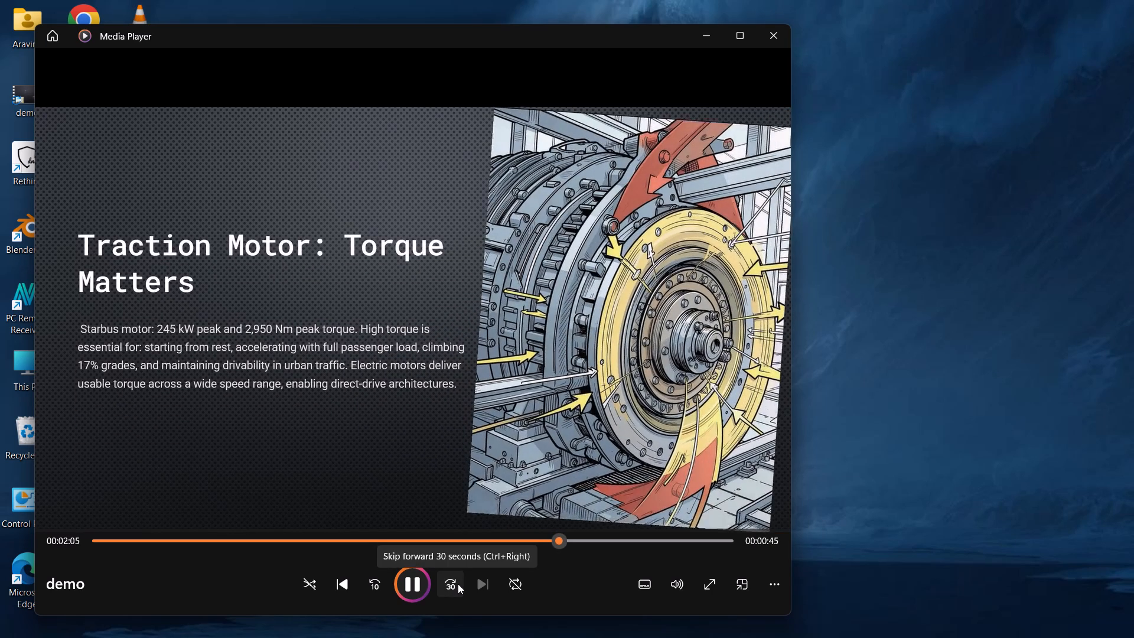
{"action": "left_click", "coordinate": [458, 584]}
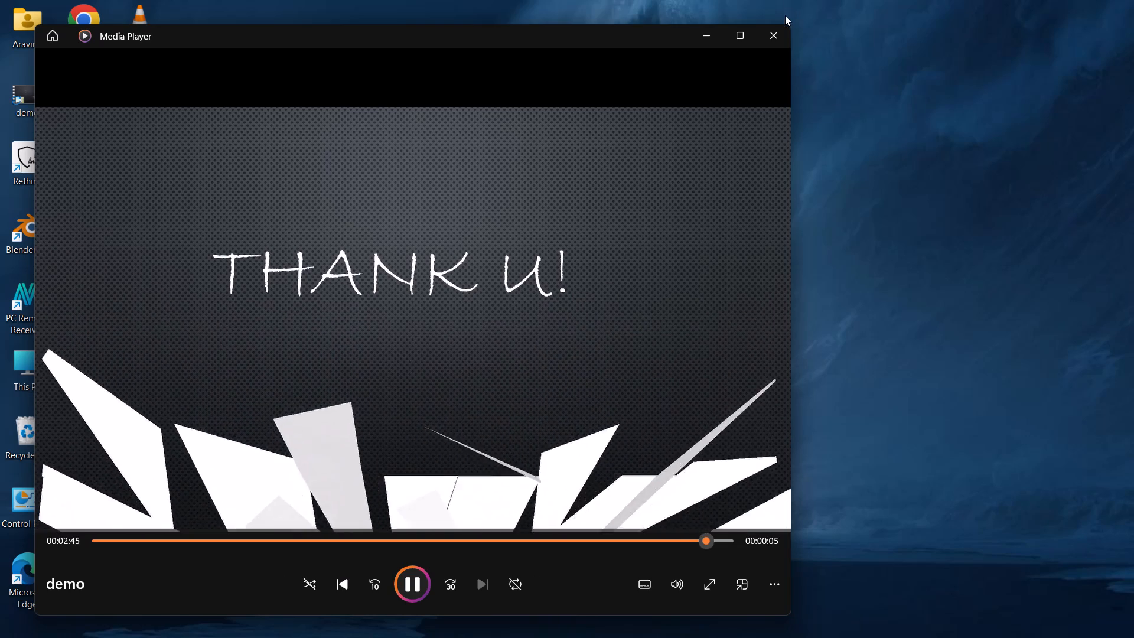
{"action": "left_click", "coordinate": [771, 45]}
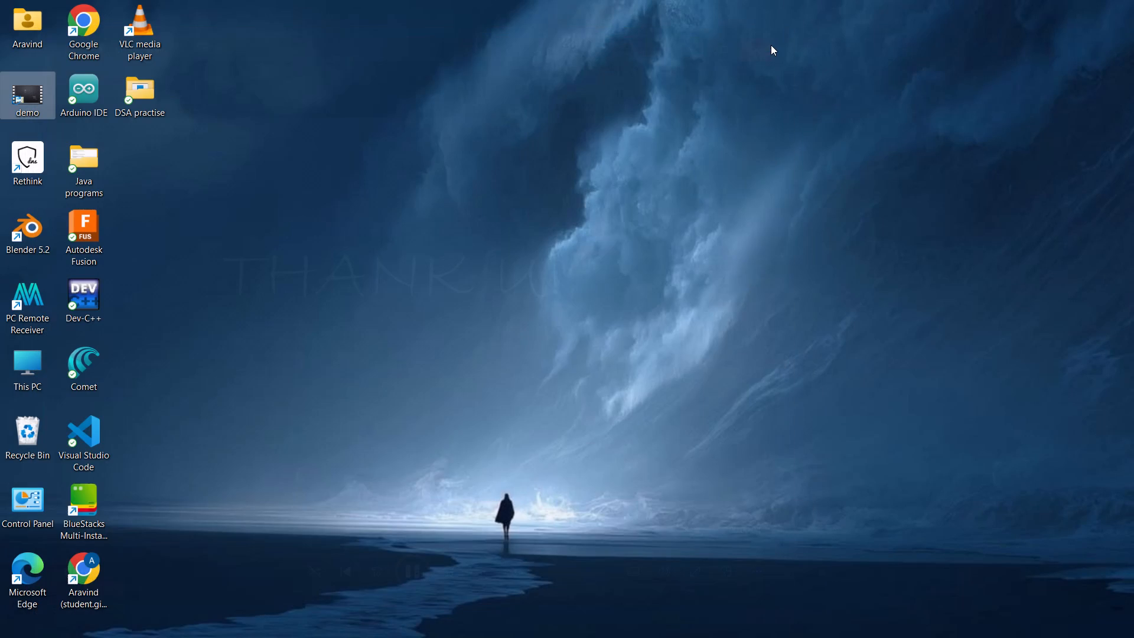
Delete the exported demo video file from the desktop.
{"action": "left_click", "coordinate": [26, 94]}
{"action": "right_click", "coordinate": [26, 94]}
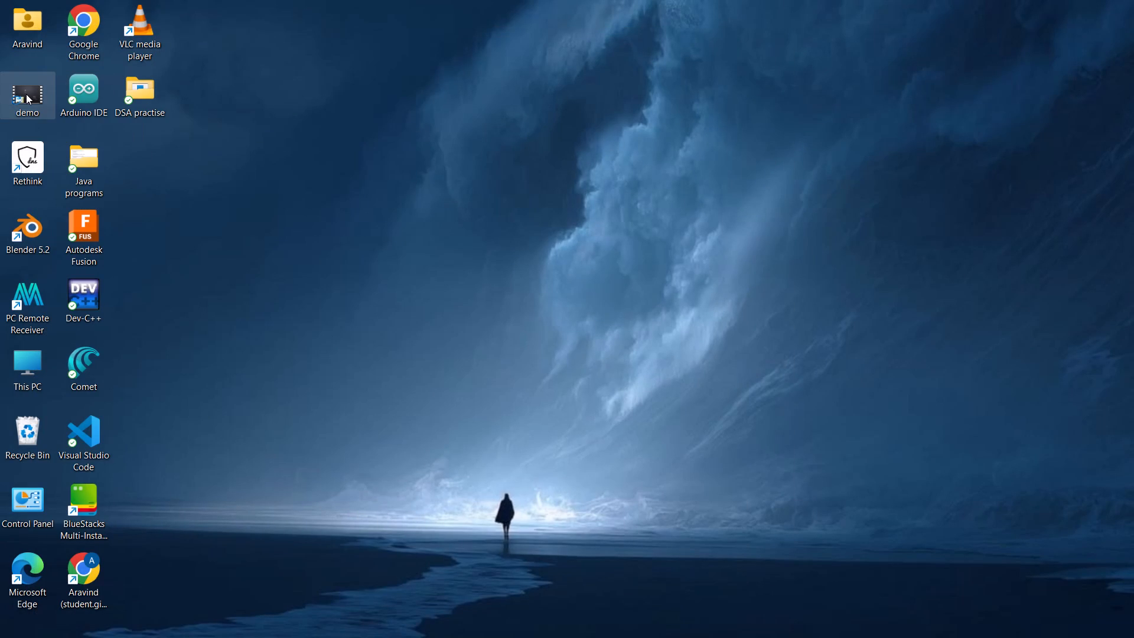
{"action": "right_click", "coordinate": [26, 94]}
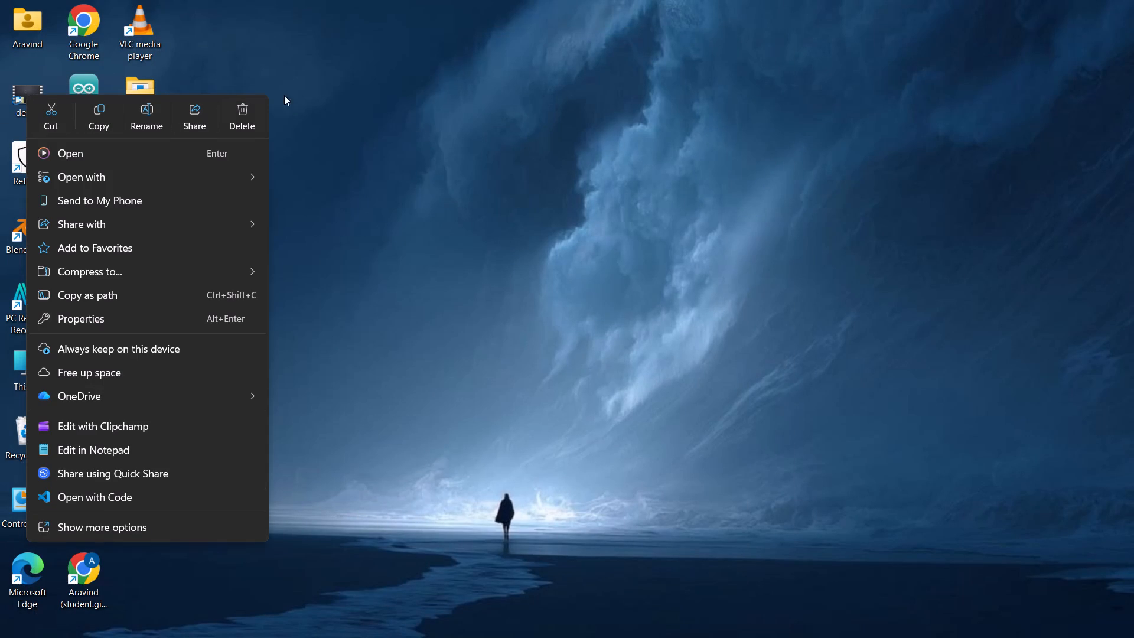
{"action": "double_click", "coordinate": [247, 114]}
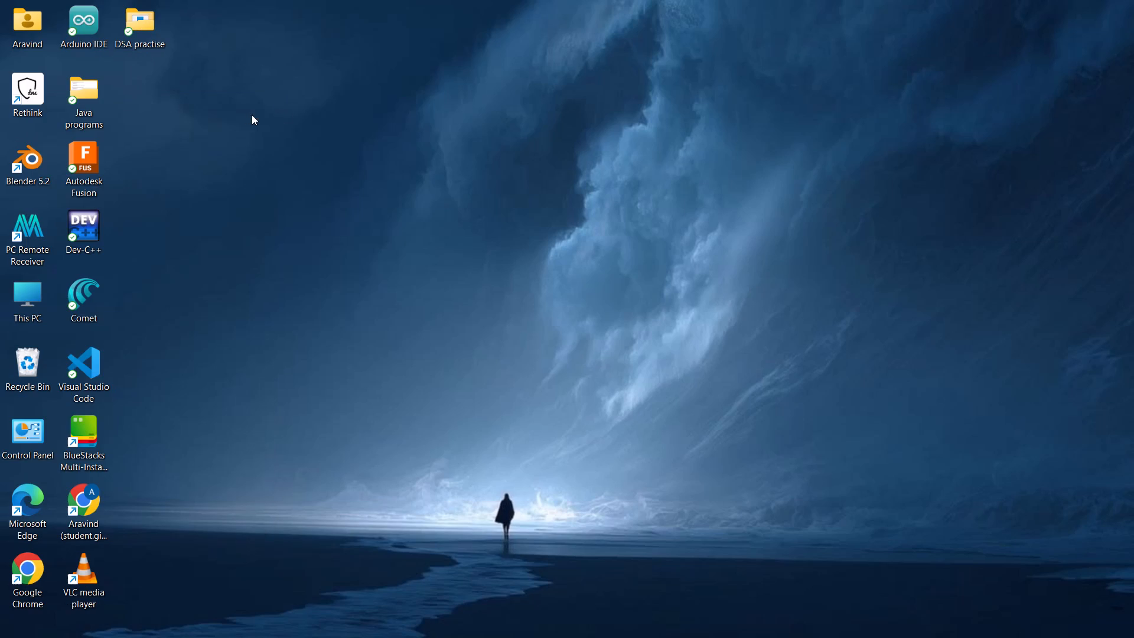